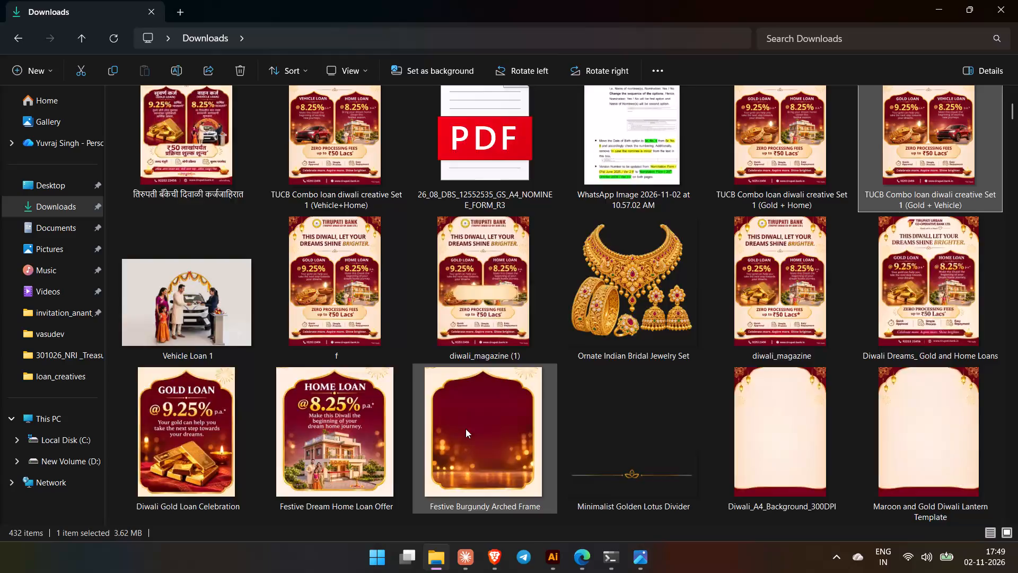
Open the Tirupati-Bank-Anant-Nagar-V2_APPROVED Illustrator file from the invitation_anant_nagar folder inside designs_pratham's TIRUPATHI_BANK folder.
scroll(466, 429, "down", 4)
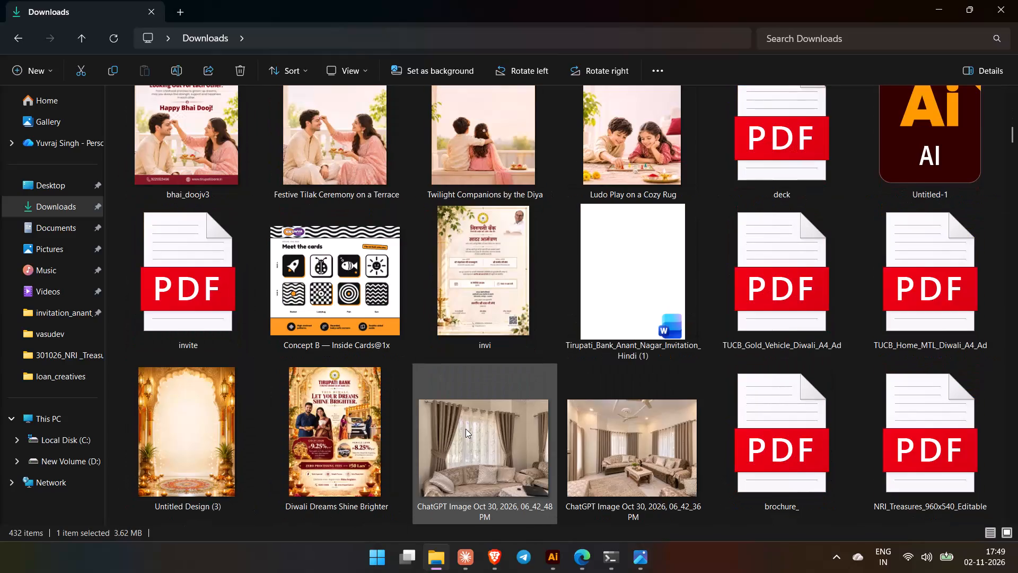
scroll(466, 429, "down", 2)
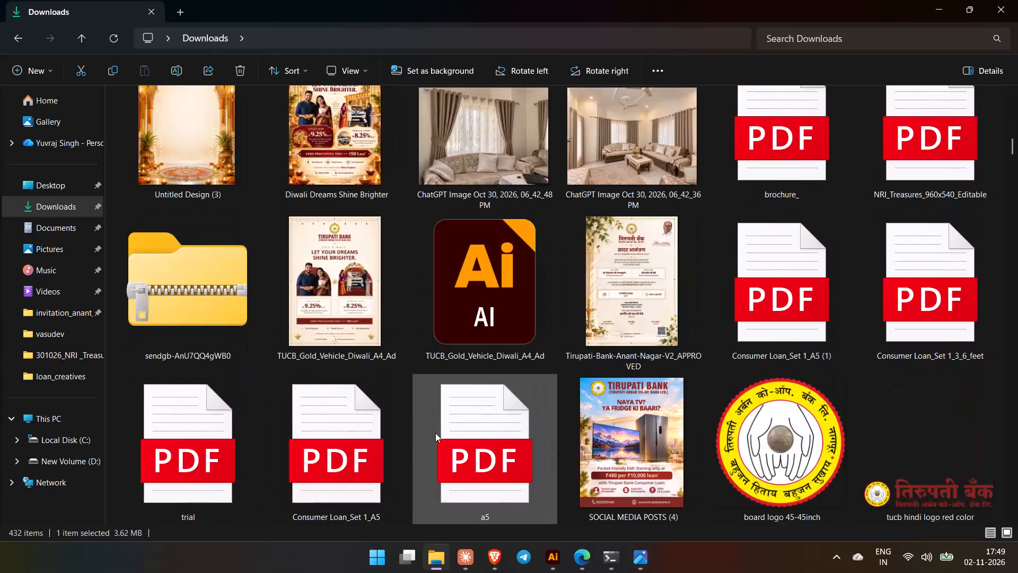
left_click(84, 380)
left_click(310, 391)
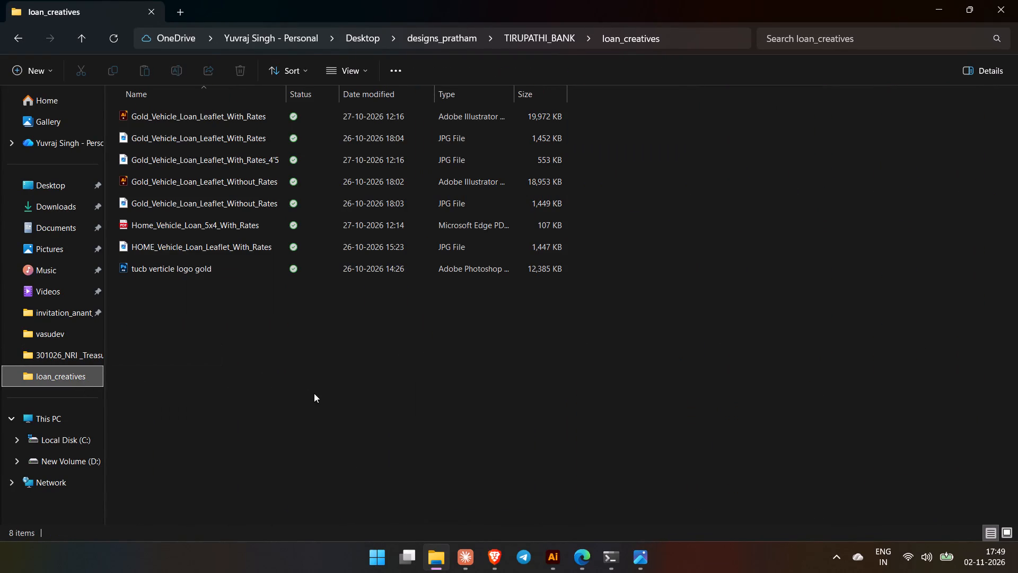
left_click(59, 374)
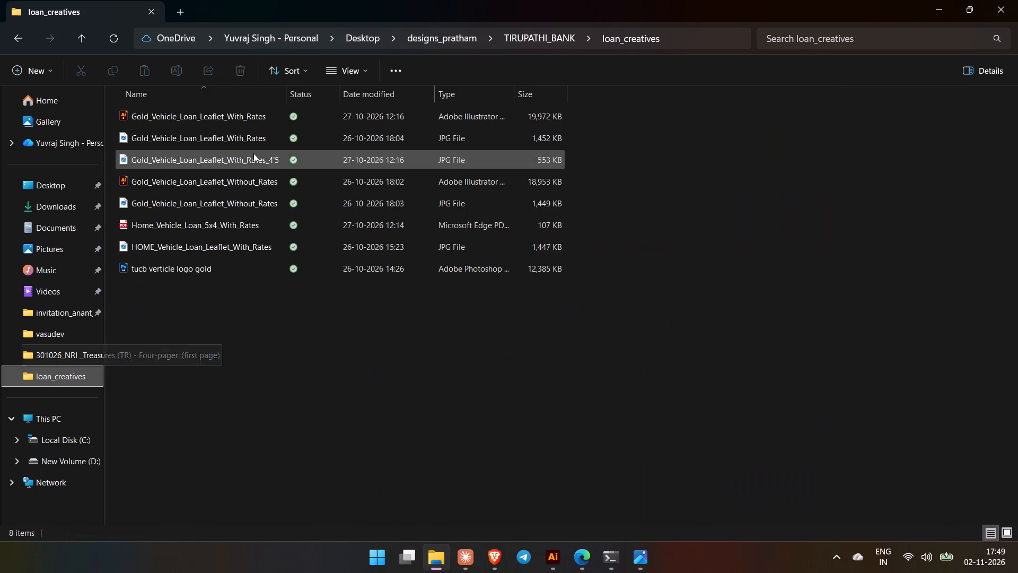
left_click(455, 45)
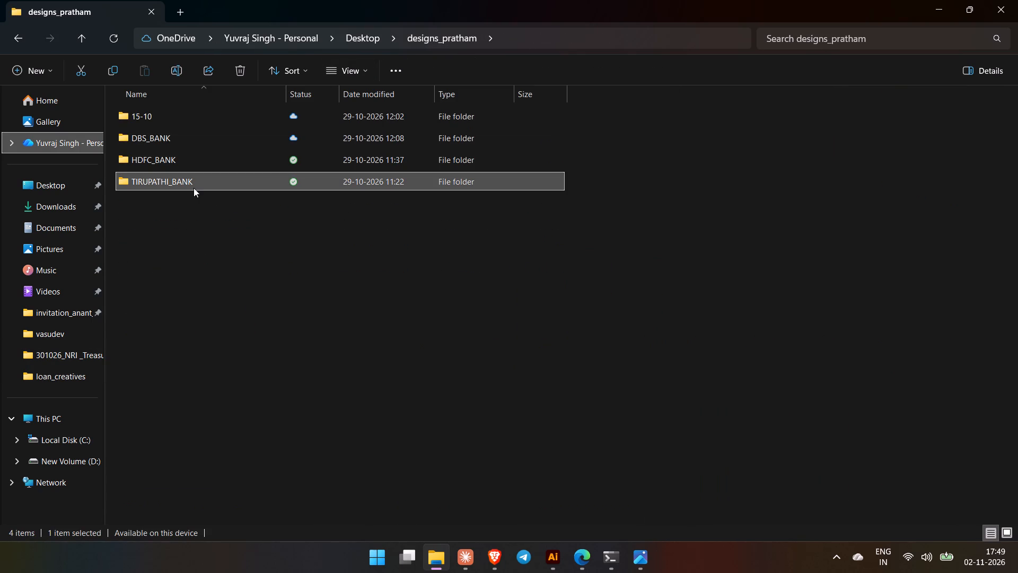
double_click(193, 188)
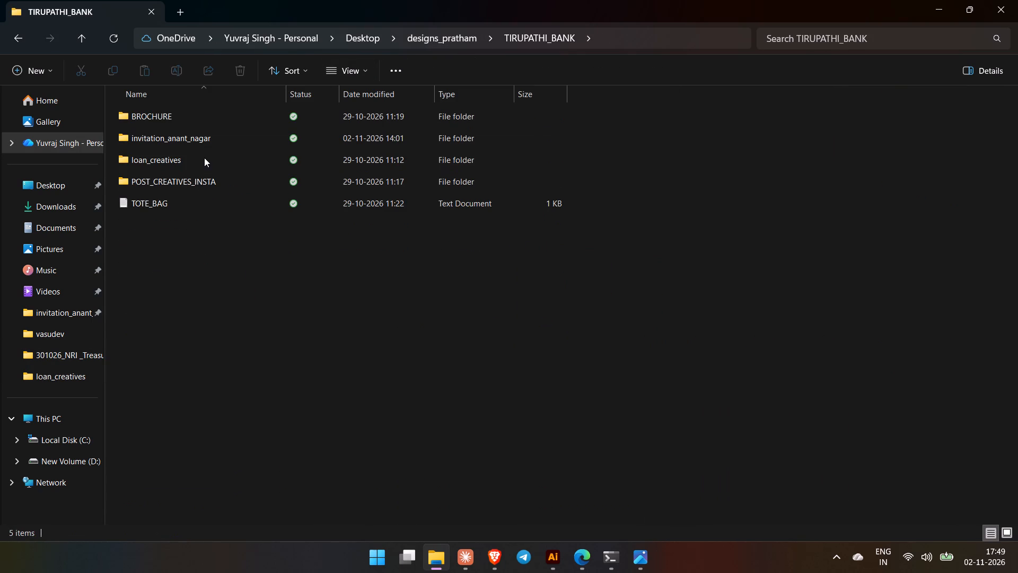
double_click(216, 136)
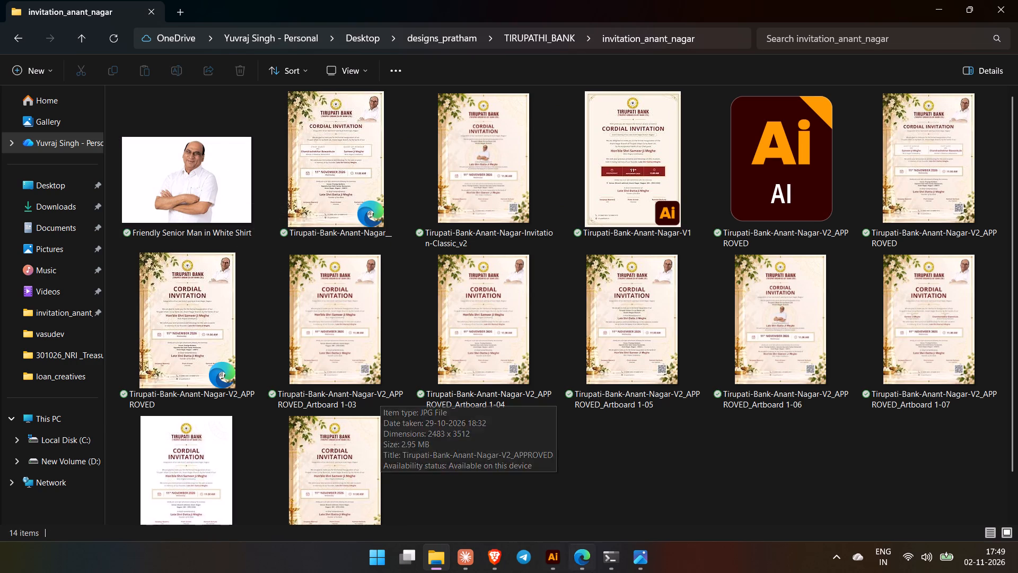
double_click(817, 150)
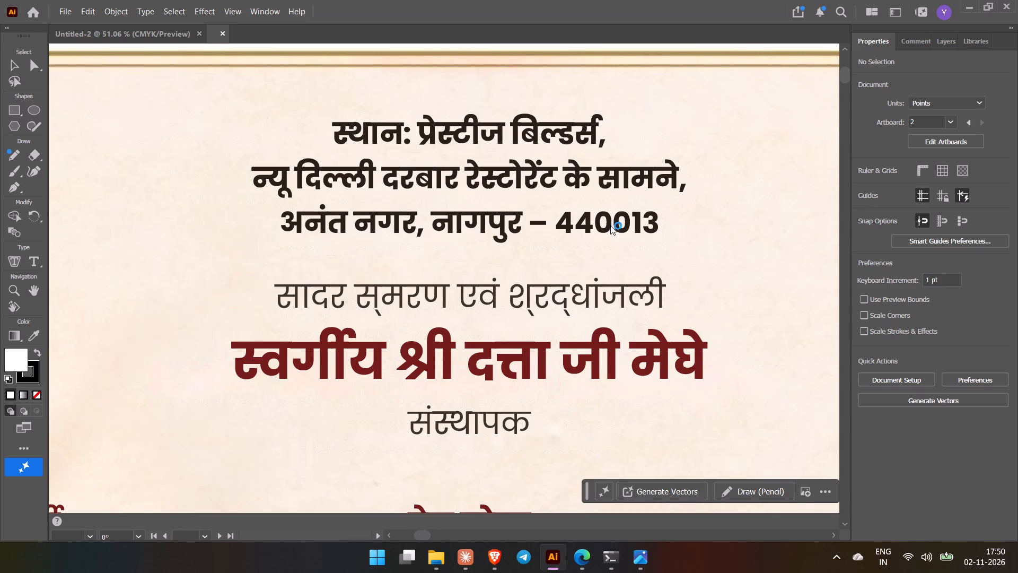
Examine the Hindi and English invitation artboards, then the venue details on the English artboard 06 at 100%.
left_click(90, 536)
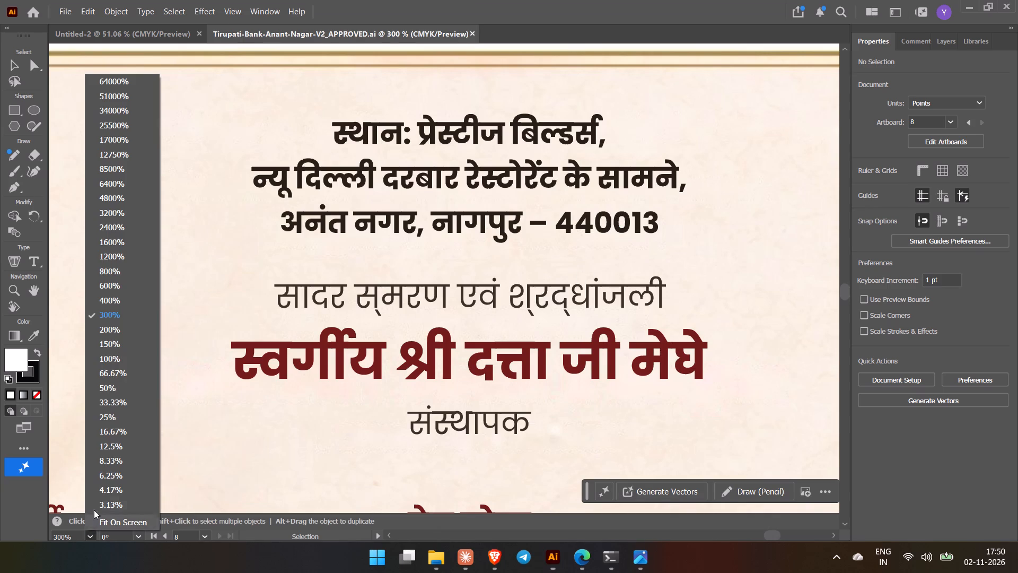
left_click(121, 392)
scroll(393, 323, "up", 3)
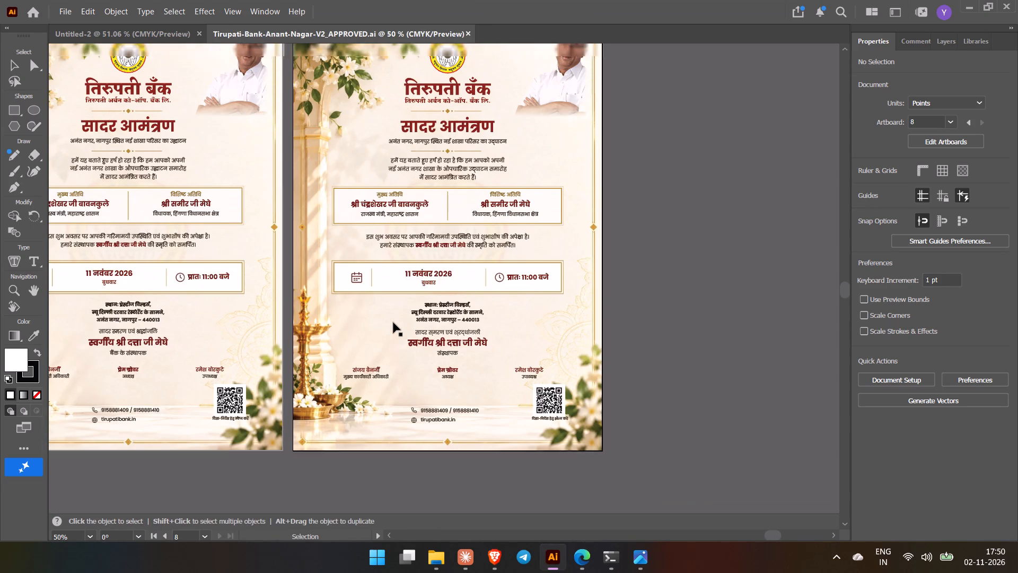
scroll(393, 323, "up", 5)
scroll(396, 327, "up", 20, "ctrl")
scroll(396, 327, "up", 7, "ctrl")
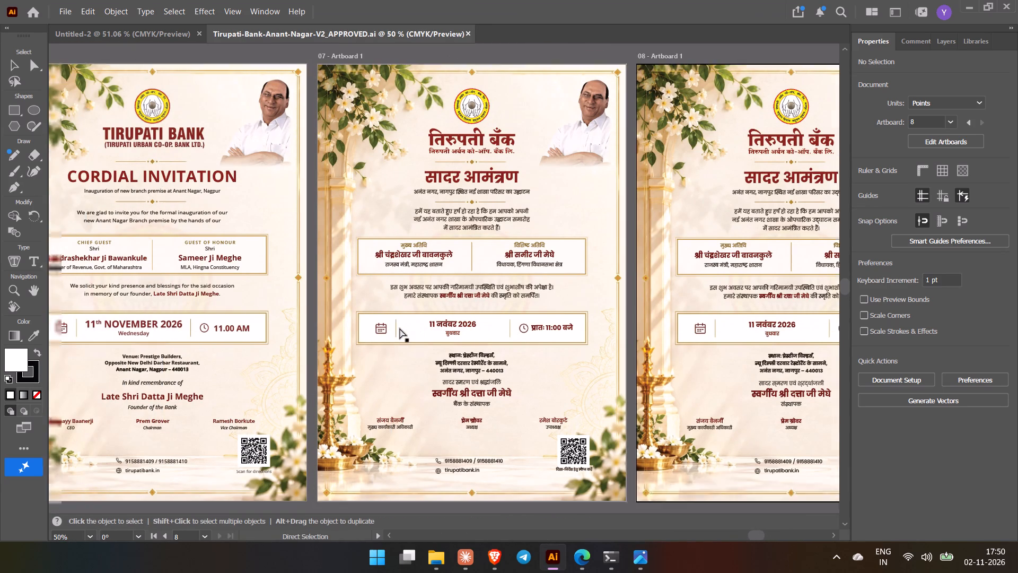
scroll(400, 328, "up", 20, "ctrl")
scroll(400, 328, "up", 1, "ctrl")
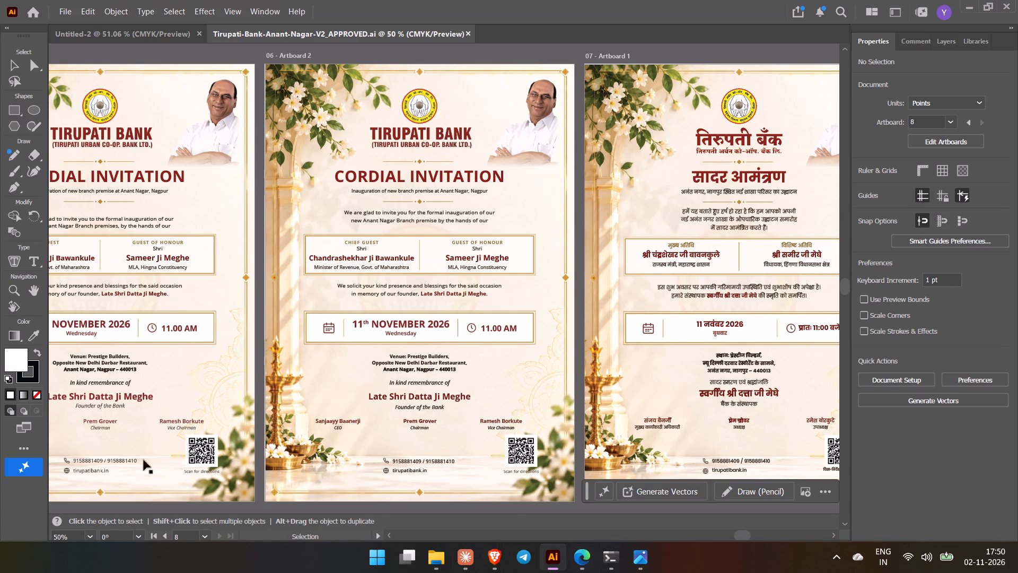
left_click(85, 536)
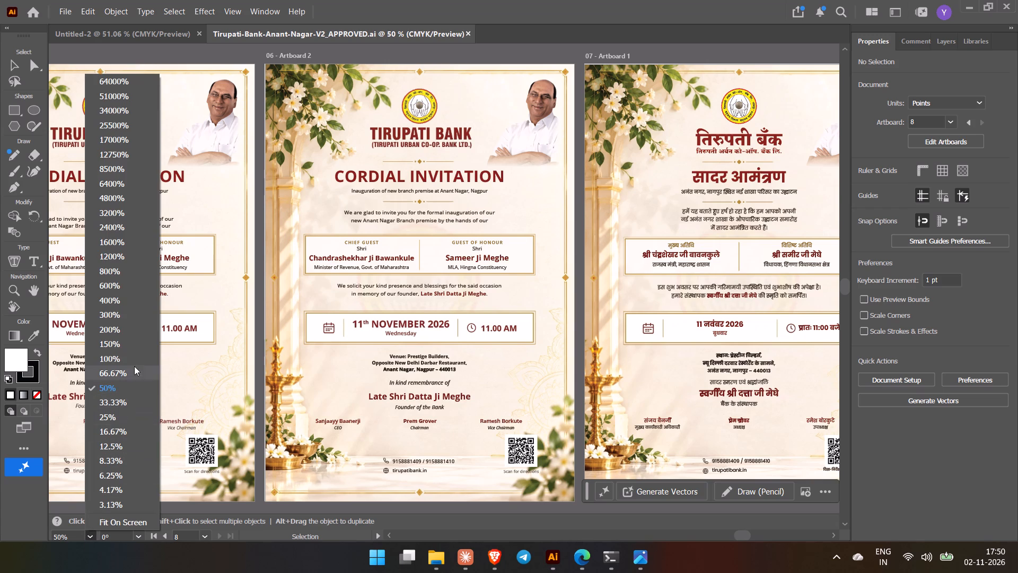
left_click(135, 363)
scroll(348, 385, "down", 3)
double_click(419, 403)
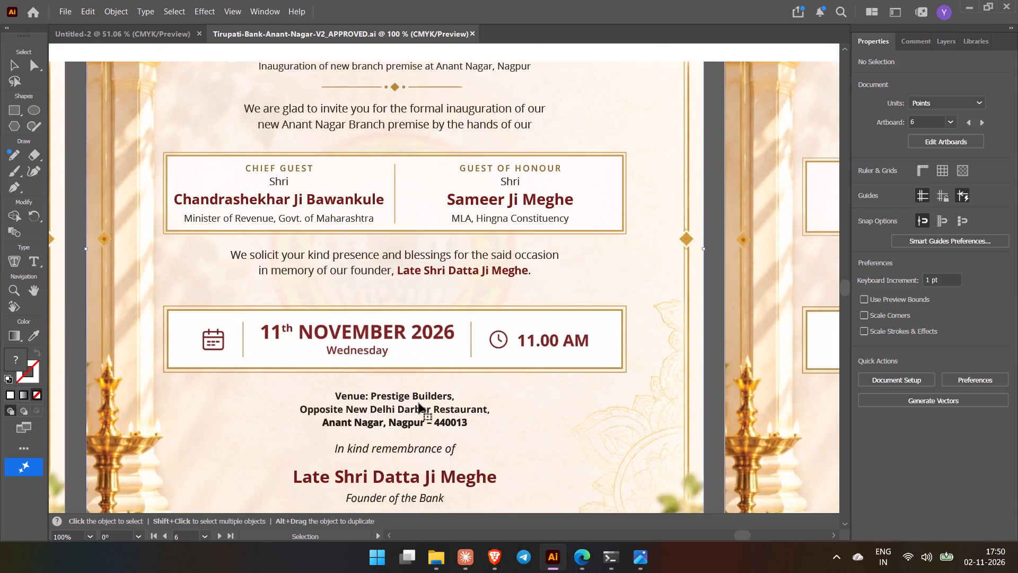
key("Escape")
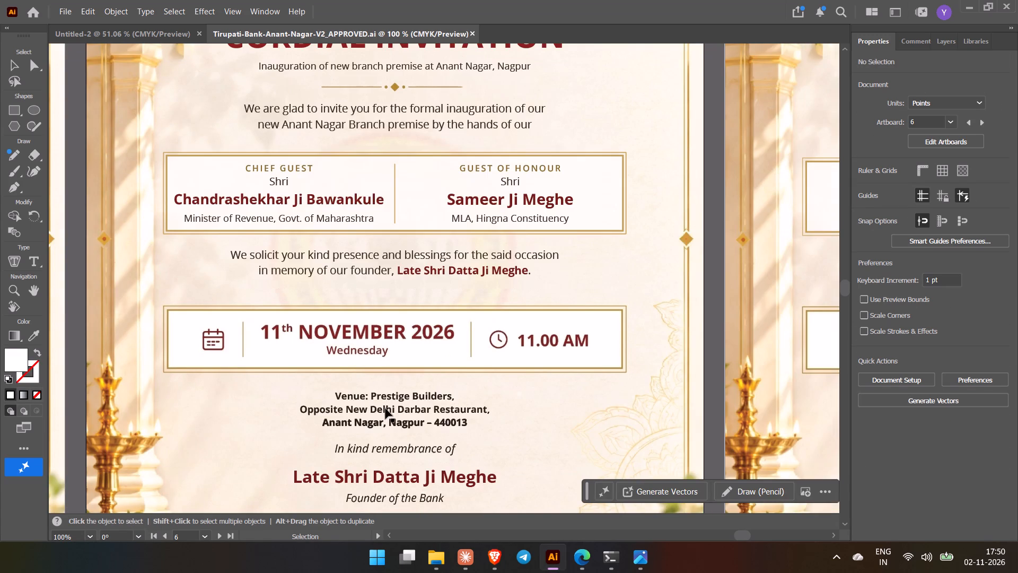
Replace the second venue line on artboard 06 with "Jafar Nagar Road, Anant Nagar" and centre it horizontally on the artboard.
triple_click(399, 397)
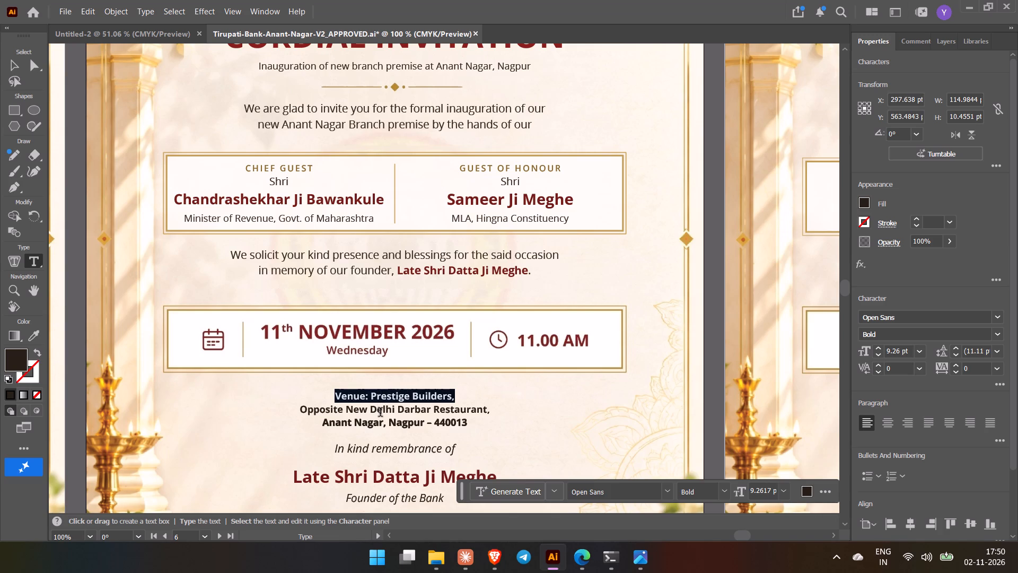
key("Escape")
left_click(414, 412)
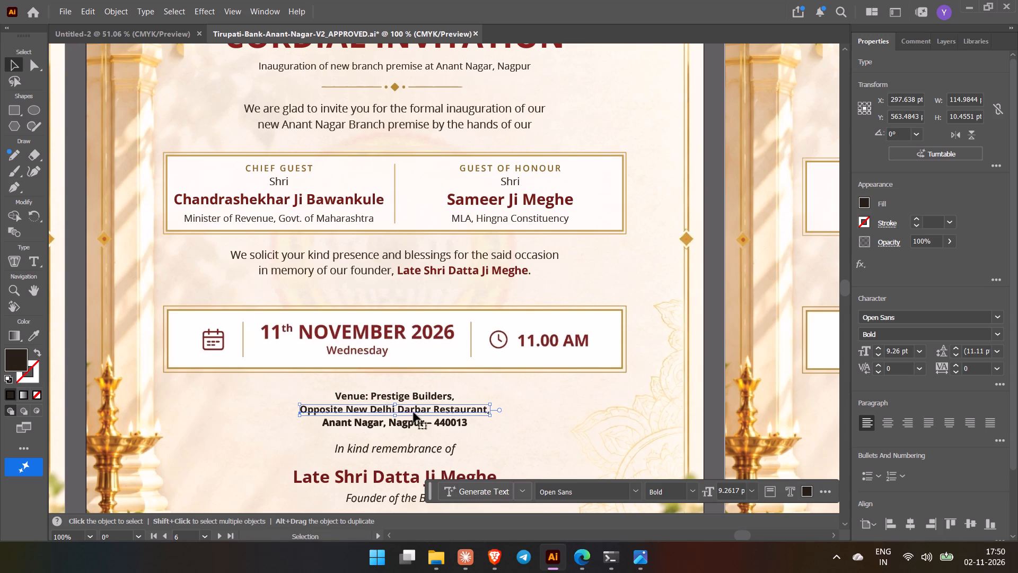
triple_click(418, 409)
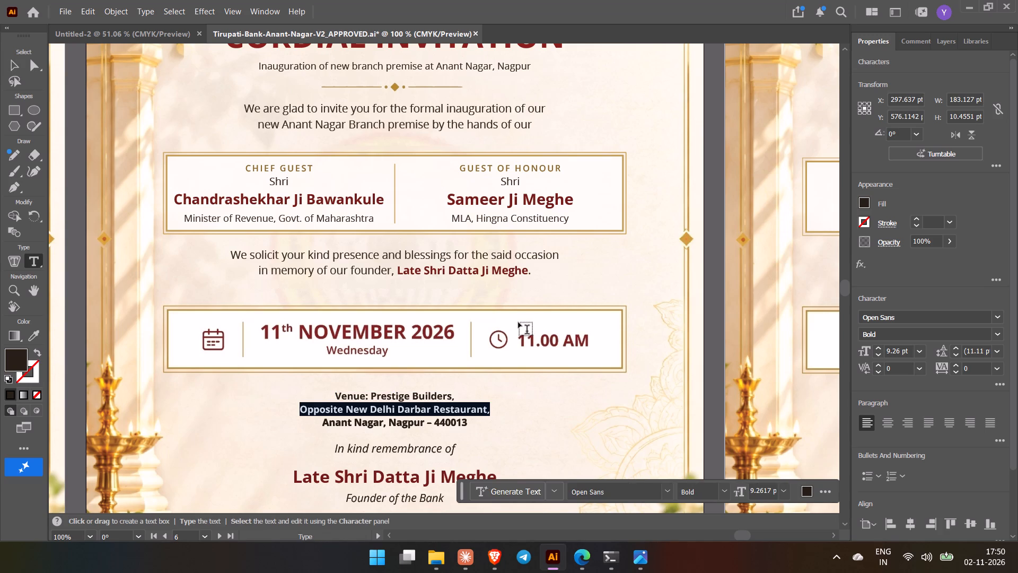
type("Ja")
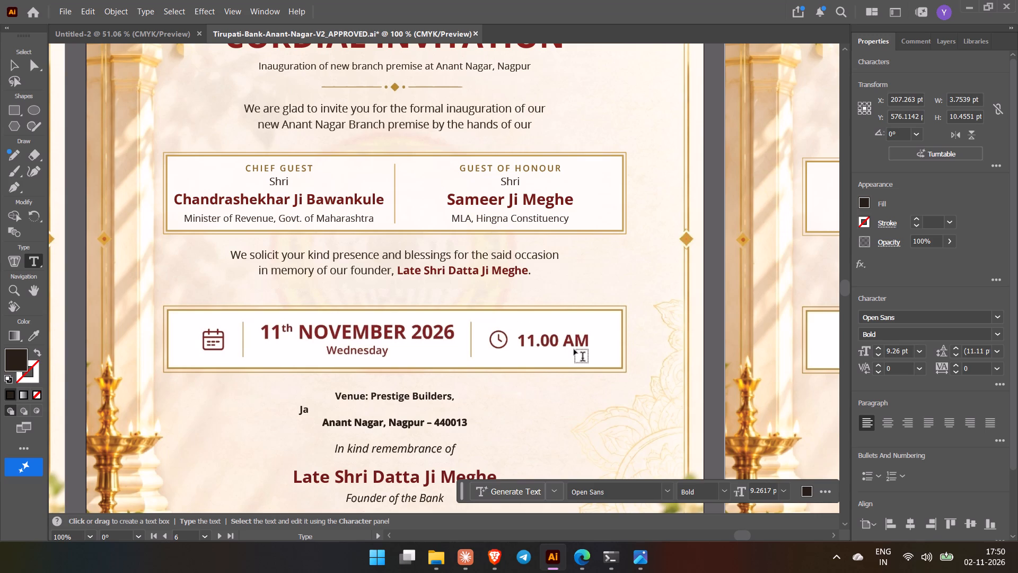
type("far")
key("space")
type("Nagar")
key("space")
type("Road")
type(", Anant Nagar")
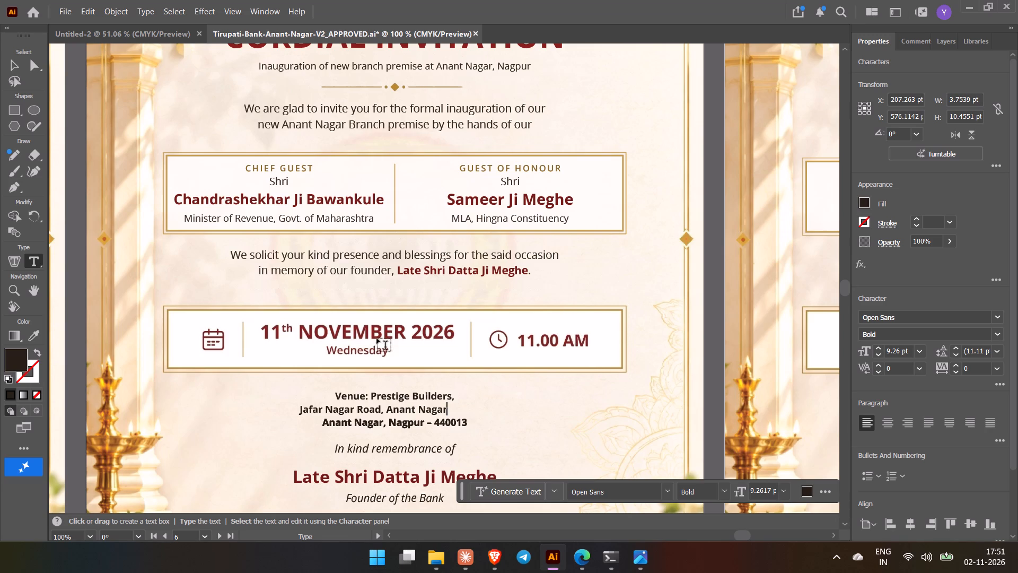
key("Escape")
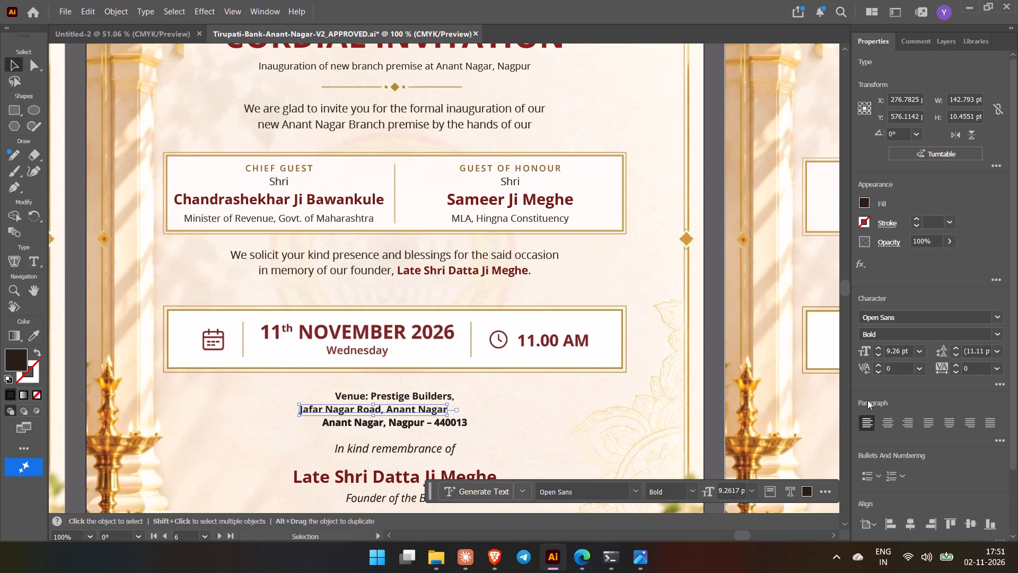
left_click(911, 526)
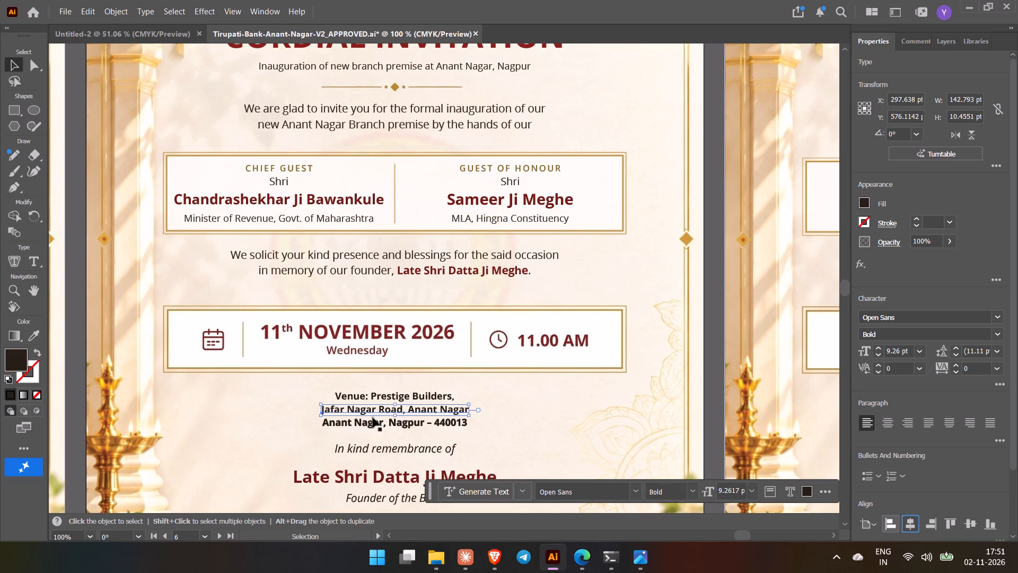
double_click(380, 424)
left_click(385, 426)
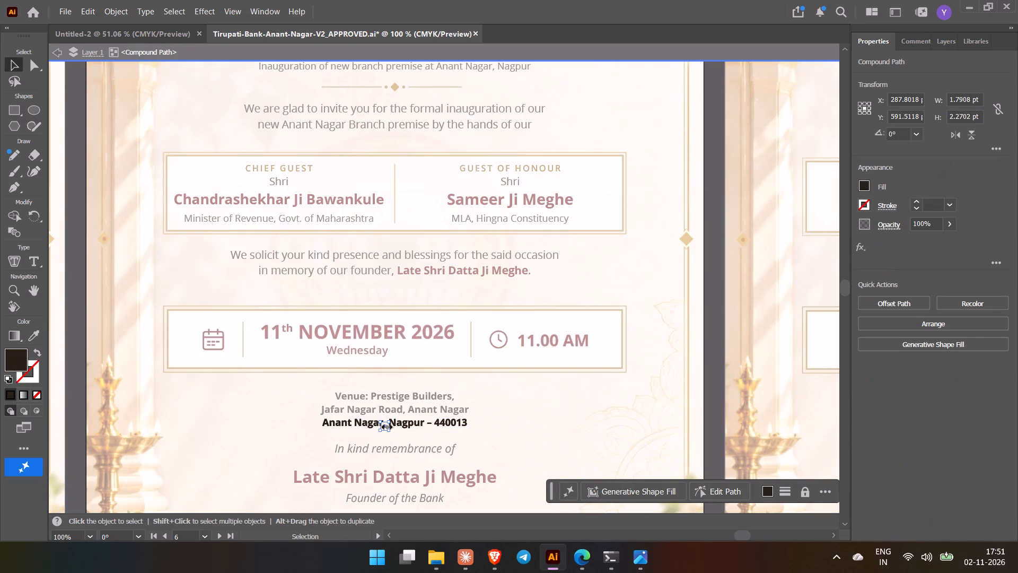
left_click(370, 423)
left_click(400, 422)
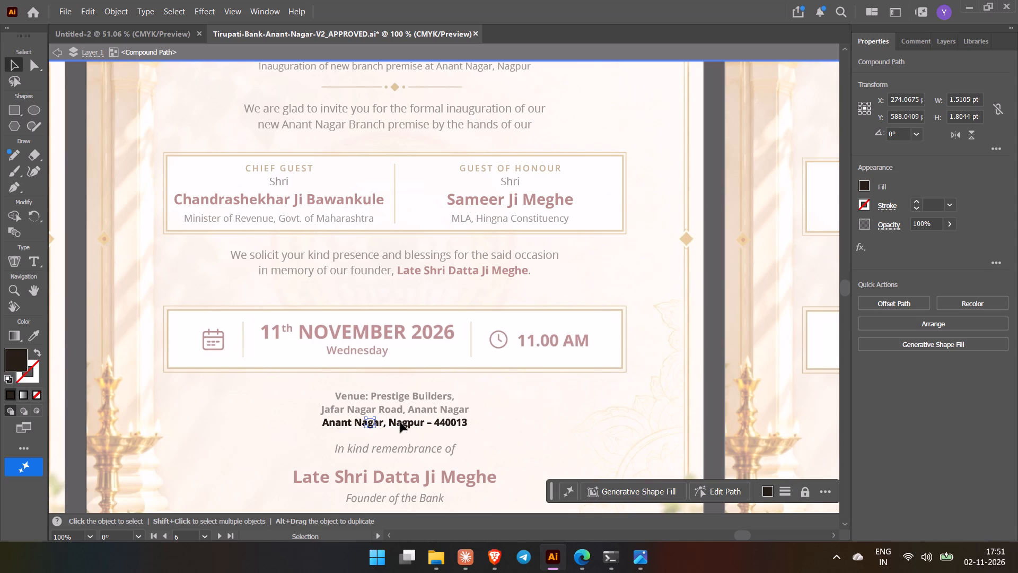
left_click(390, 423)
left_click(385, 424)
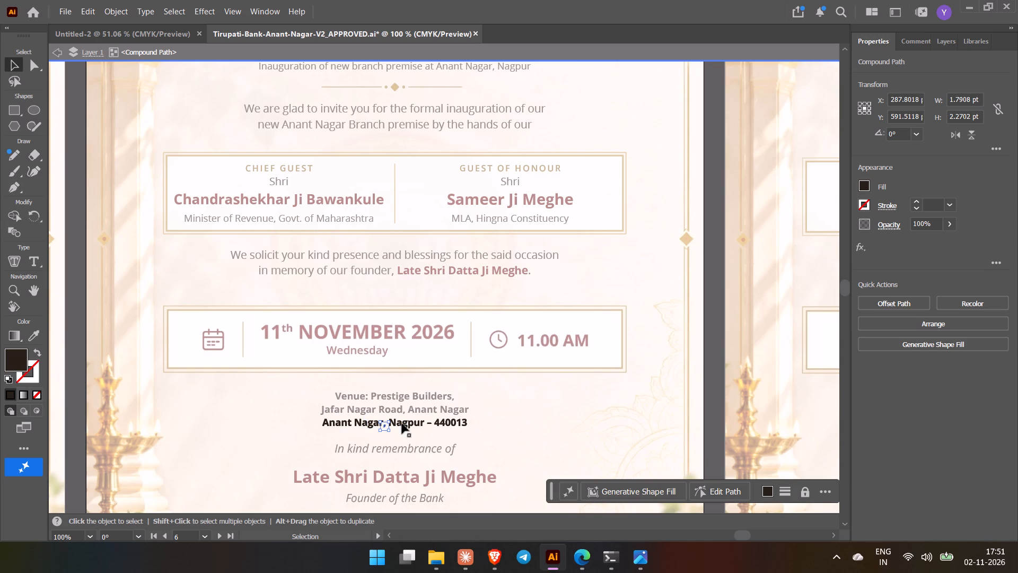
double_click(453, 421)
left_click_drag(478, 427, 474, 426)
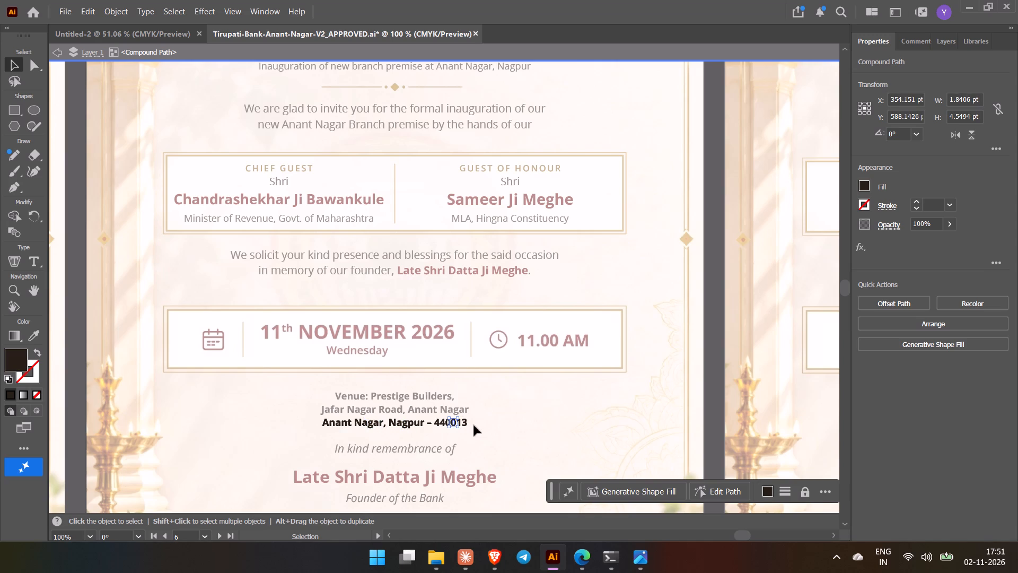
left_click_drag(474, 426, 322, 419)
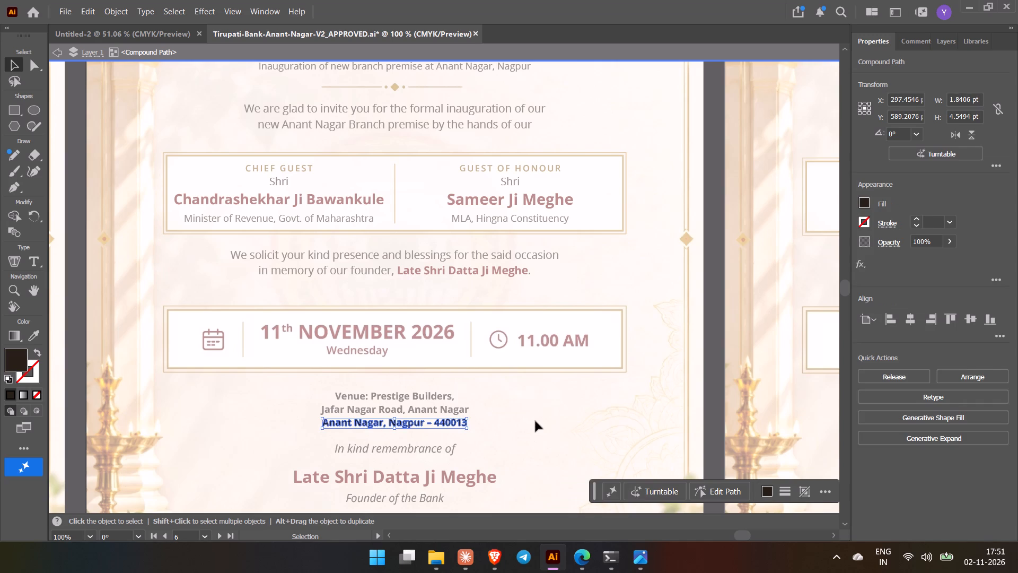
key("Delete")
key("Escape")
Add a third line, "Nagpur - 440013", below "Jafar Nagar Road, Anant Nagar" in the venue text on artboard 06.
double_click(434, 411)
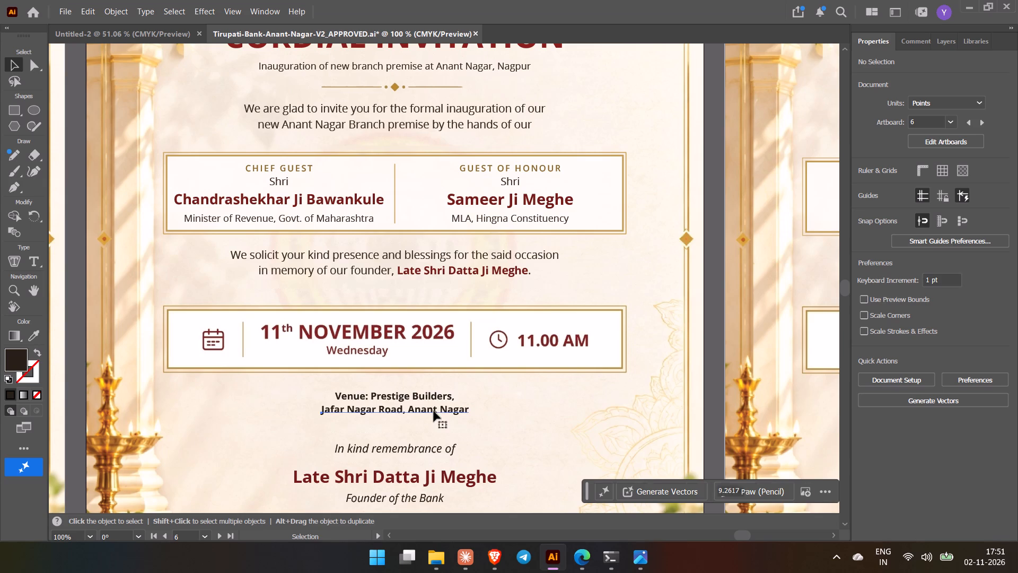
left_click(468, 415)
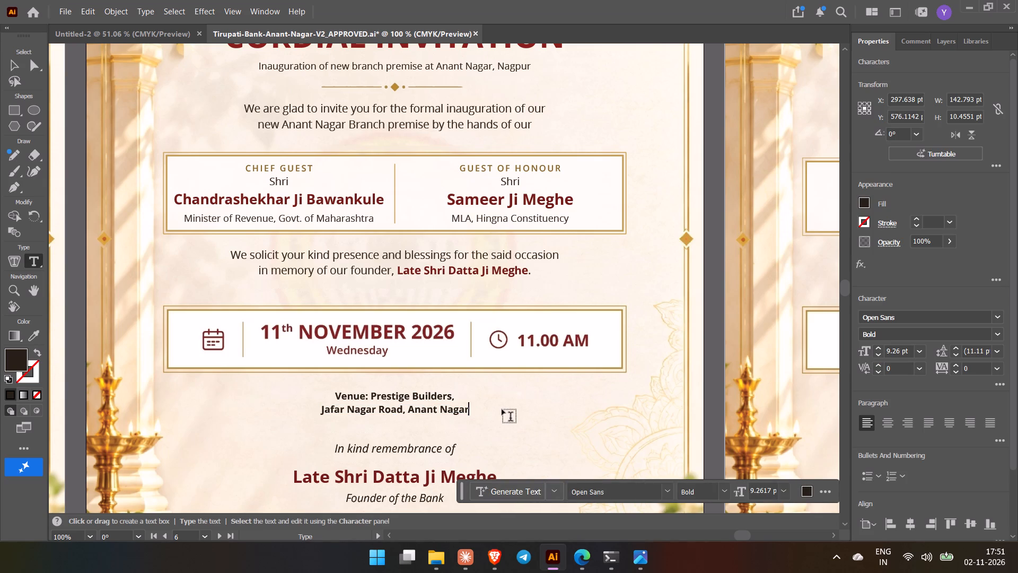
key("Return")
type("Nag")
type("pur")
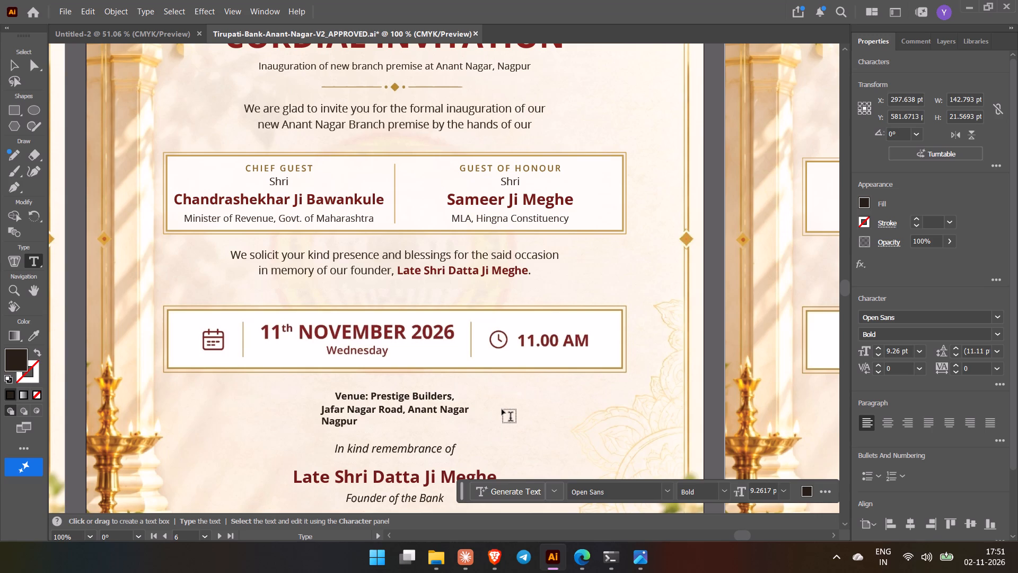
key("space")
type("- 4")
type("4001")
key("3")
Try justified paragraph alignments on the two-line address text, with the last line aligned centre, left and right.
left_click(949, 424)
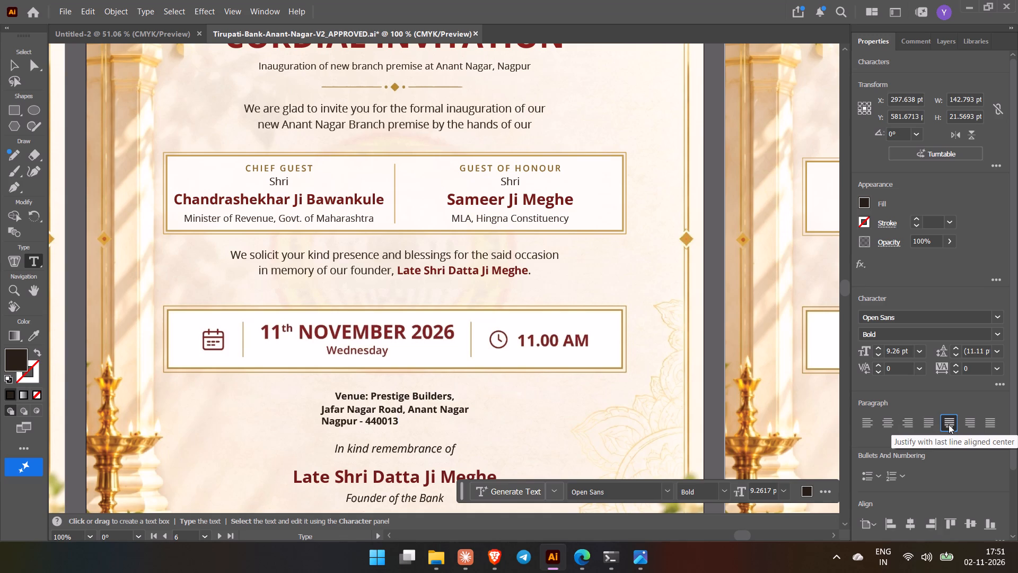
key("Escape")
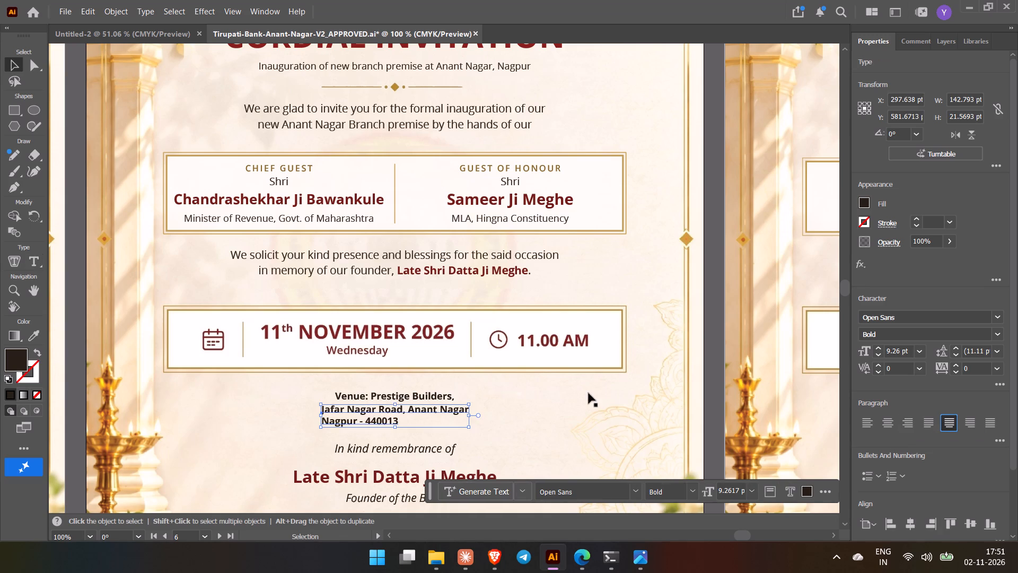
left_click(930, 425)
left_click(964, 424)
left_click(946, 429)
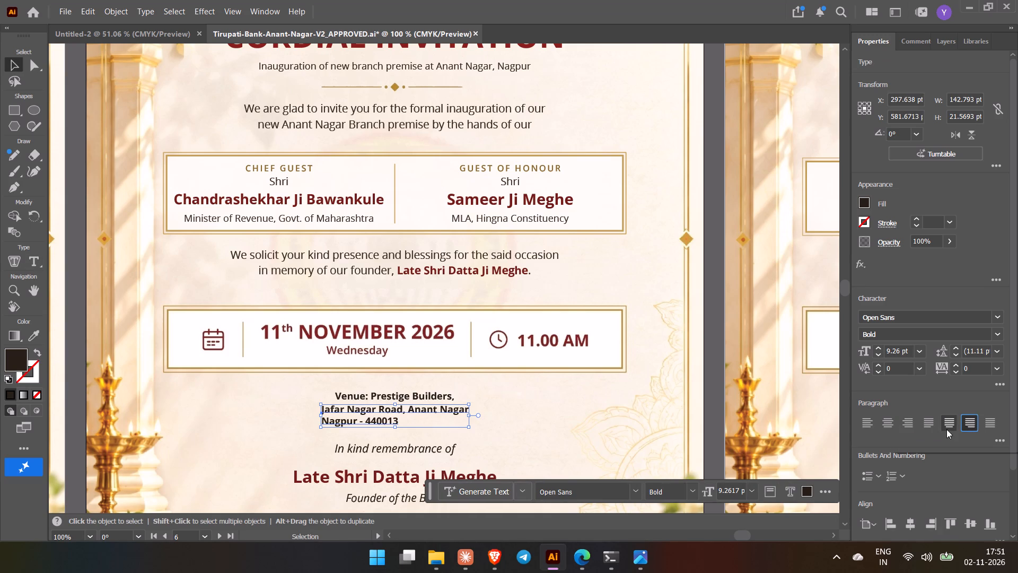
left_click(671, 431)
Centre-align the two-line address text and centre it horizontally on artboard 06 beneath "Venue: Prestige Builders,".
left_click(429, 411)
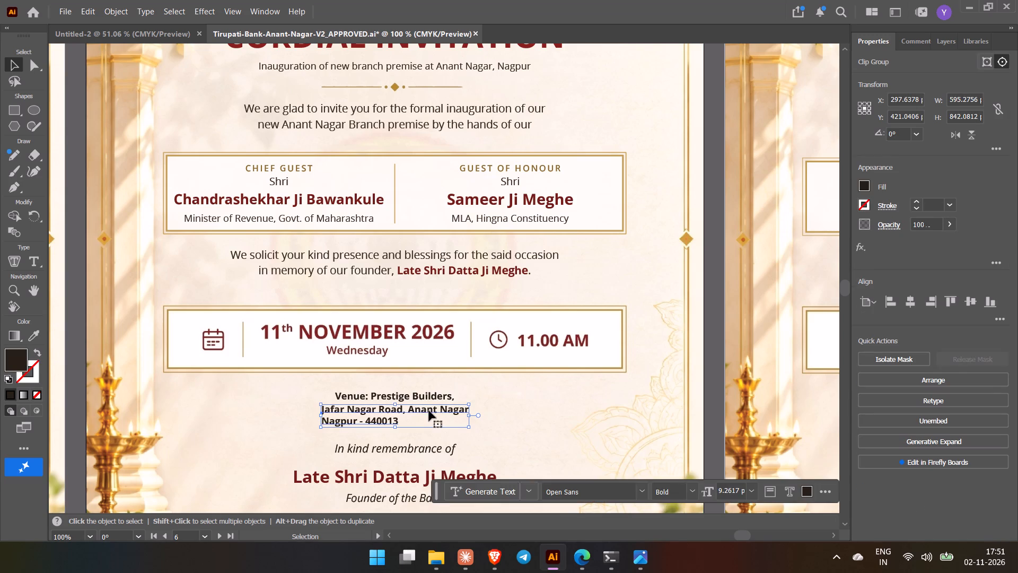
left_click(887, 428)
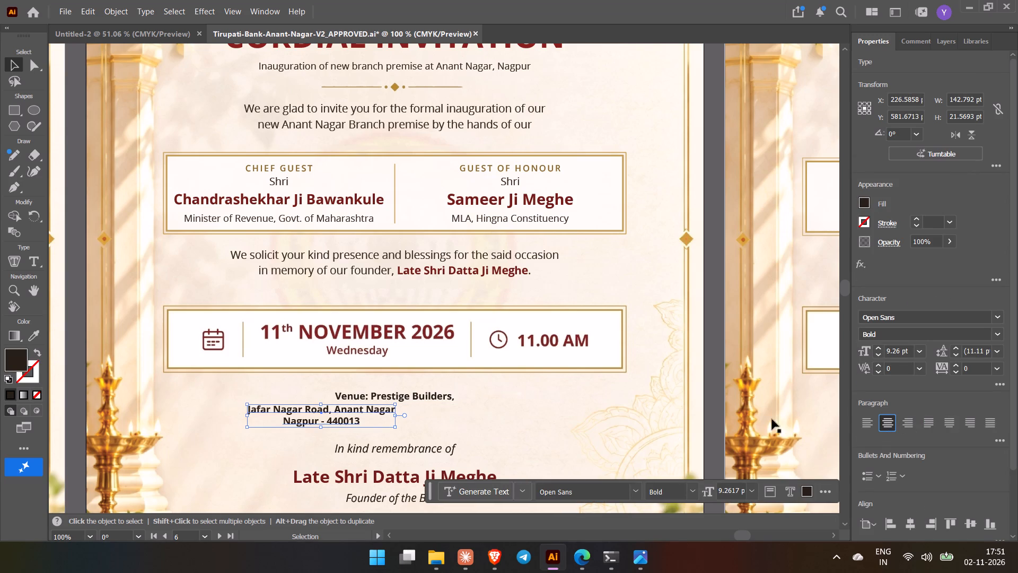
left_click(911, 520)
left_click(509, 410)
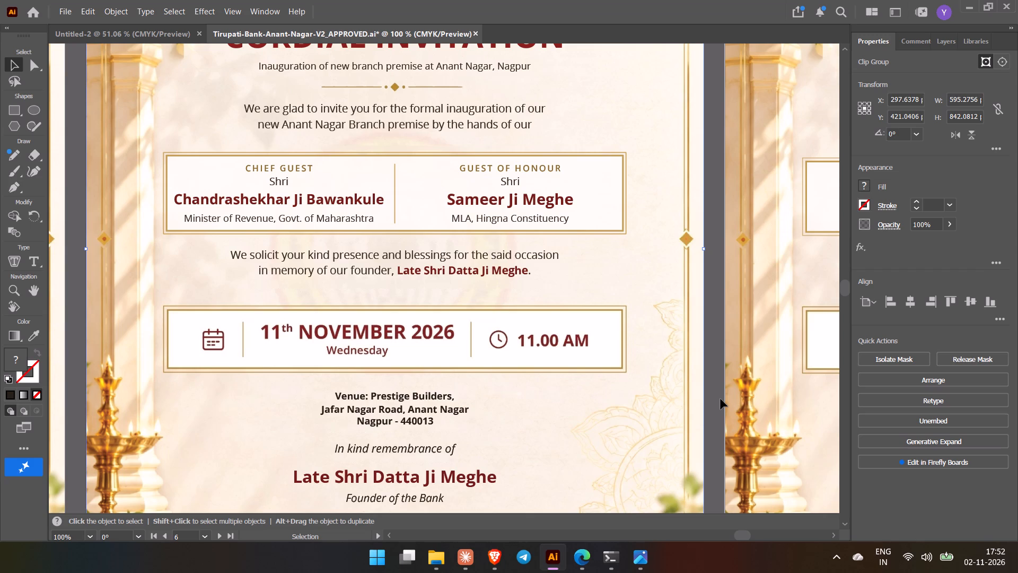
Capture a screenshot of artboard 06's lower part, from the date and time box down to "Founder of the Bank".
key("Print")
left_click_drag(155, 282, 638, 524)
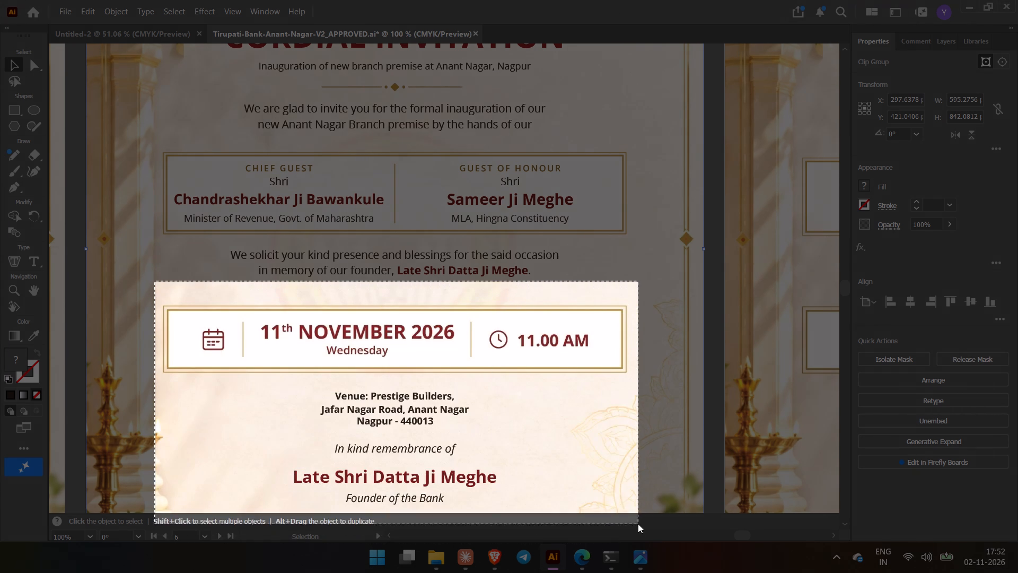
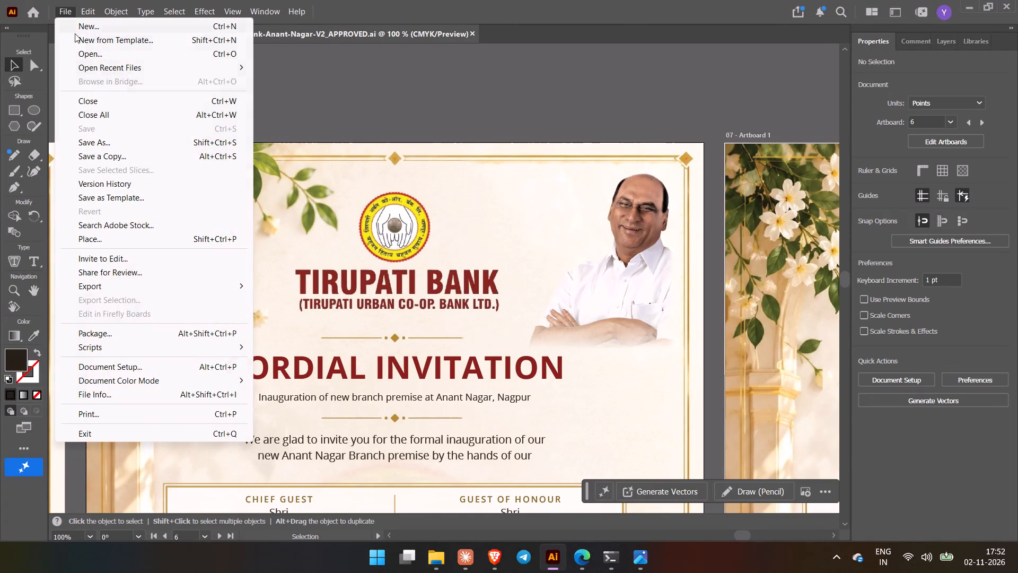
Export only artboard range 6-6 as an Adobe PDF named Tirupati-Bank-Anant-Nagar-V2_APPROVED in the invitation_anant_nagar folder.
left_click(192, 286)
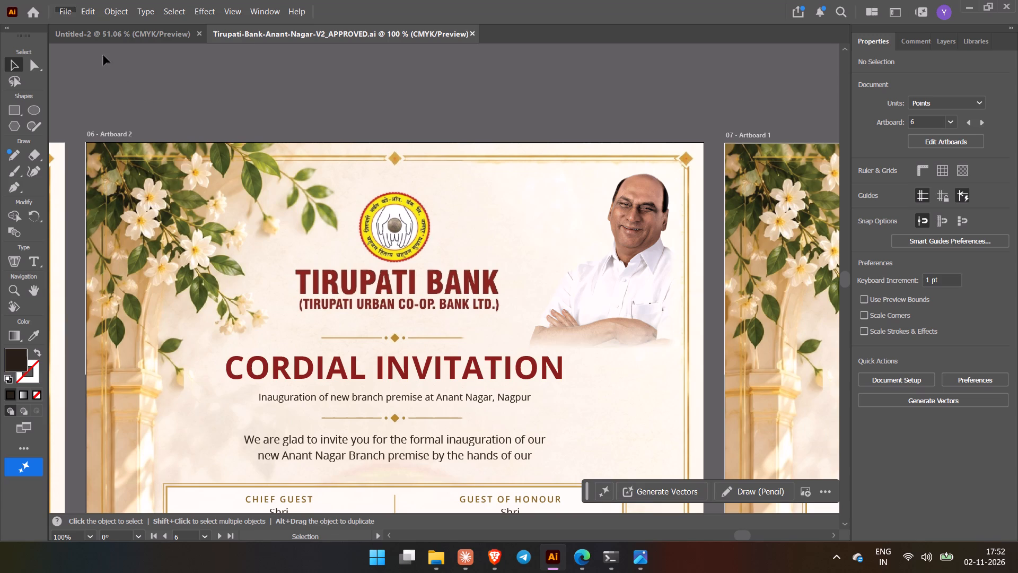
left_click(60, 16)
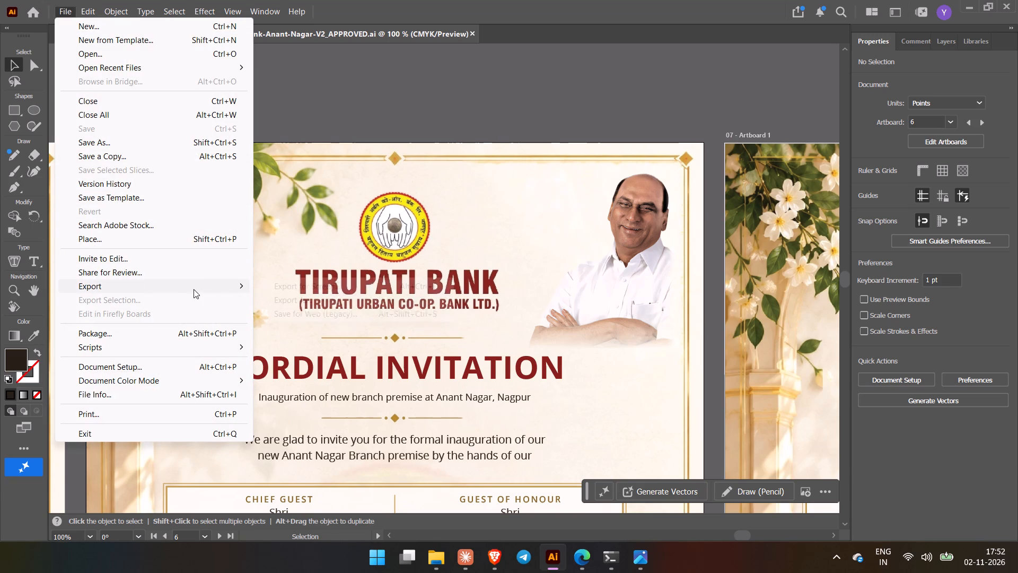
left_click(194, 289)
left_click(300, 301)
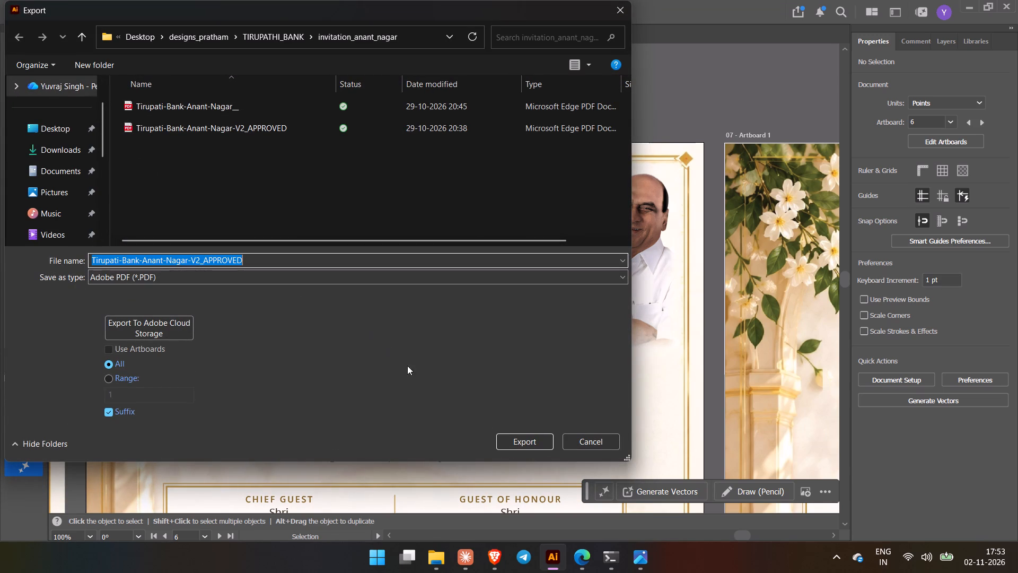
left_click(112, 381)
left_click(137, 394)
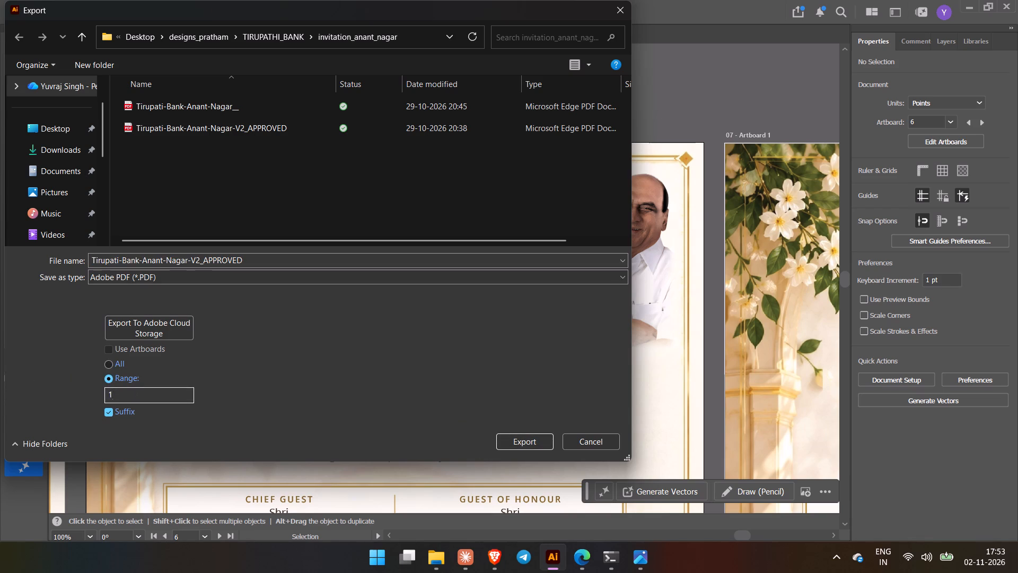
key("BackSpace")
type("6-6")
left_click(529, 442)
left_click(569, 337)
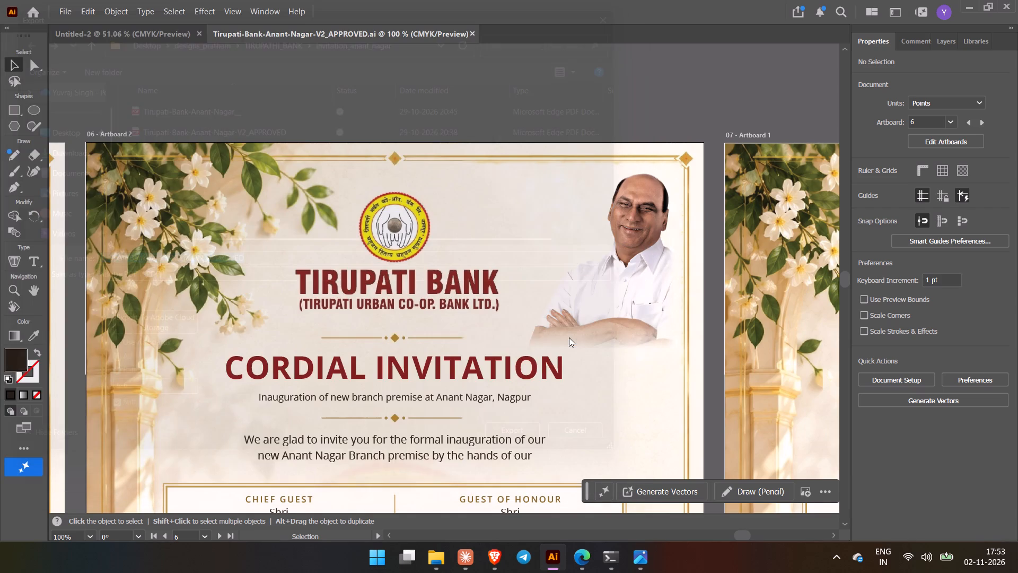
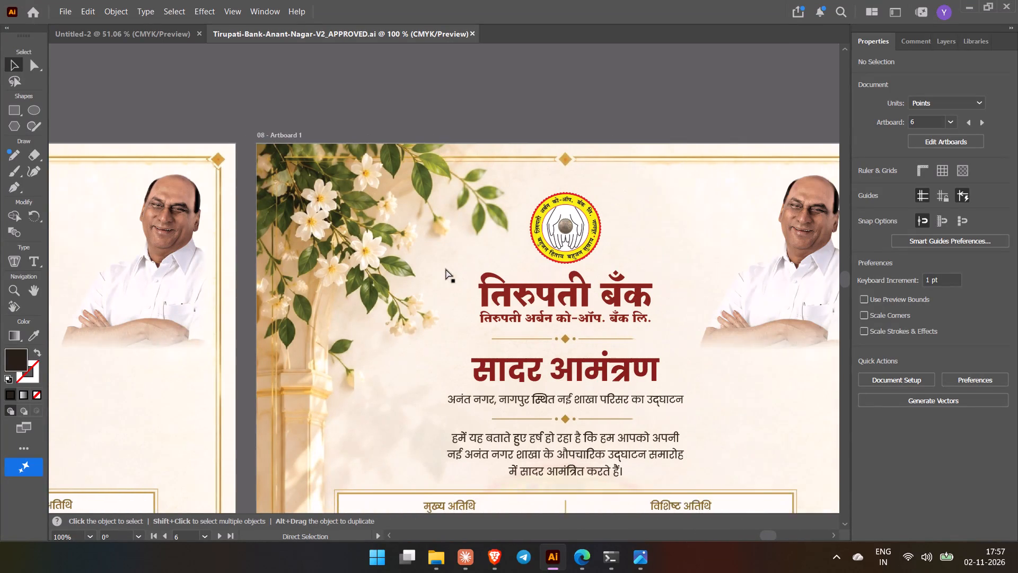
Isolate the clip group containing the Hindi sentence beginning "इस शुभ अवसर पर" on artboard 08, below the guest names.
scroll(442, 269, "down", 8)
scroll(262, 262, "down", 20)
scroll(262, 262, "down", 4)
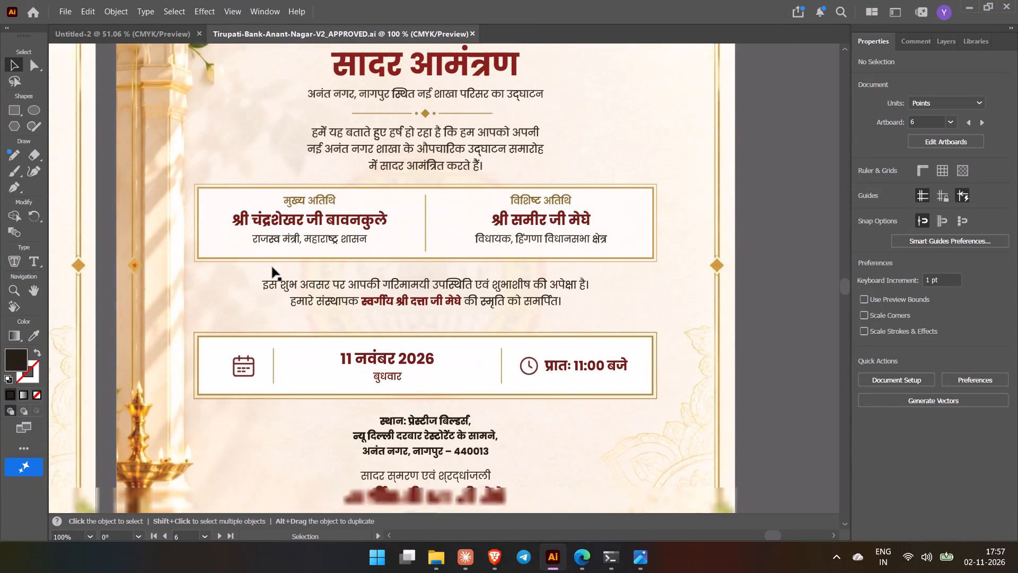
scroll(273, 267, "down", 2)
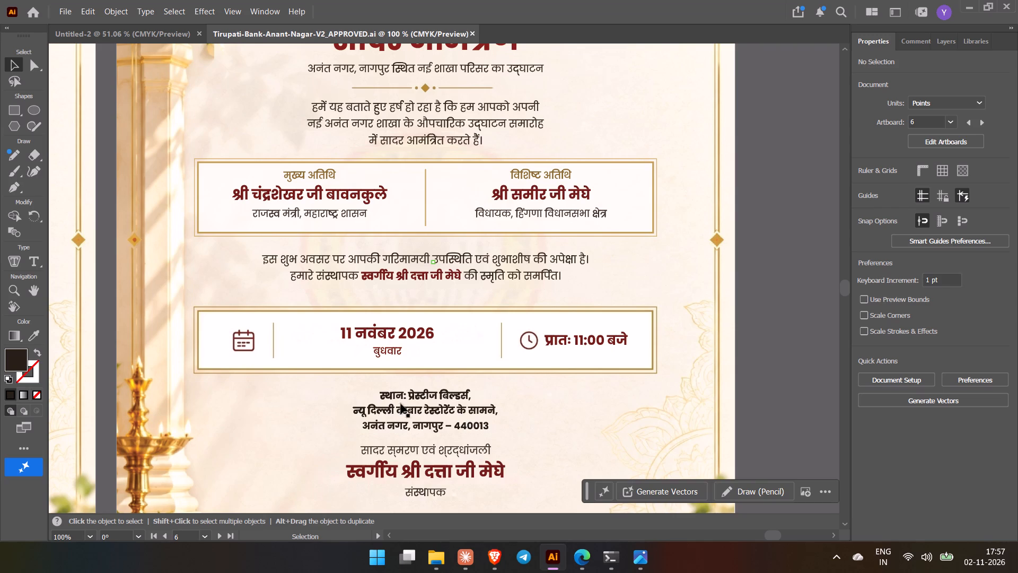
scroll(391, 381, "up", 4)
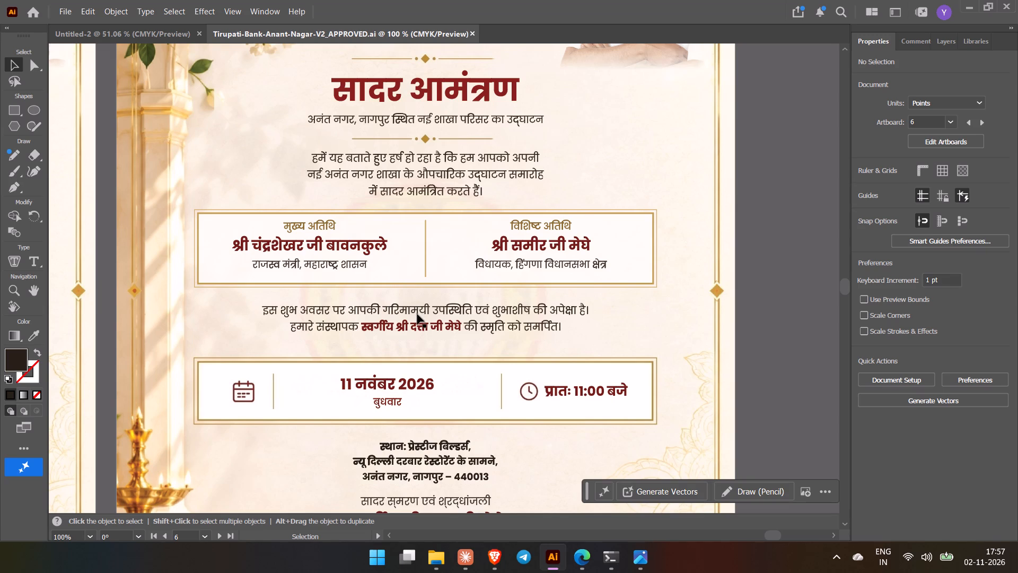
triple_click(430, 306)
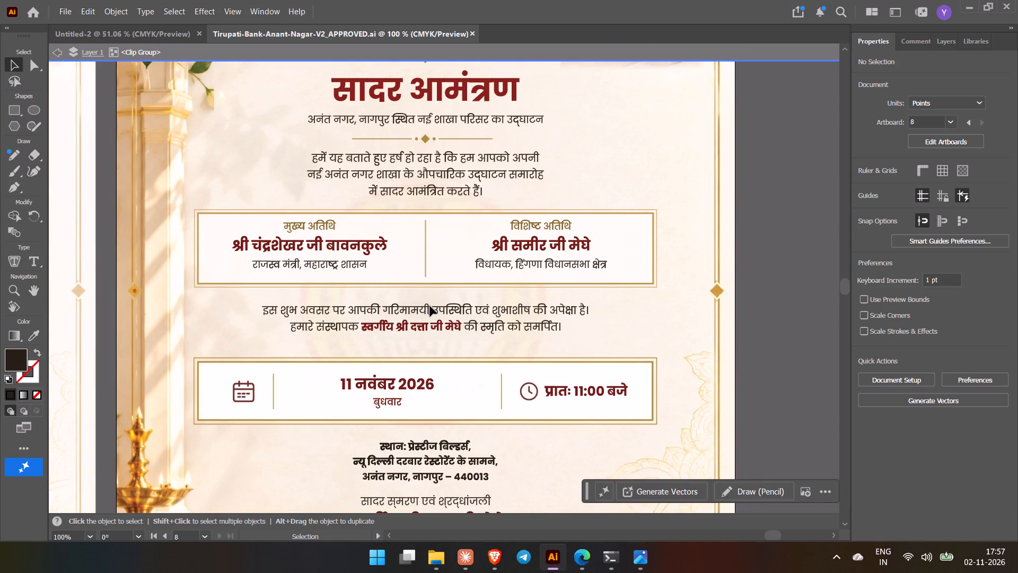
triple_click(457, 308)
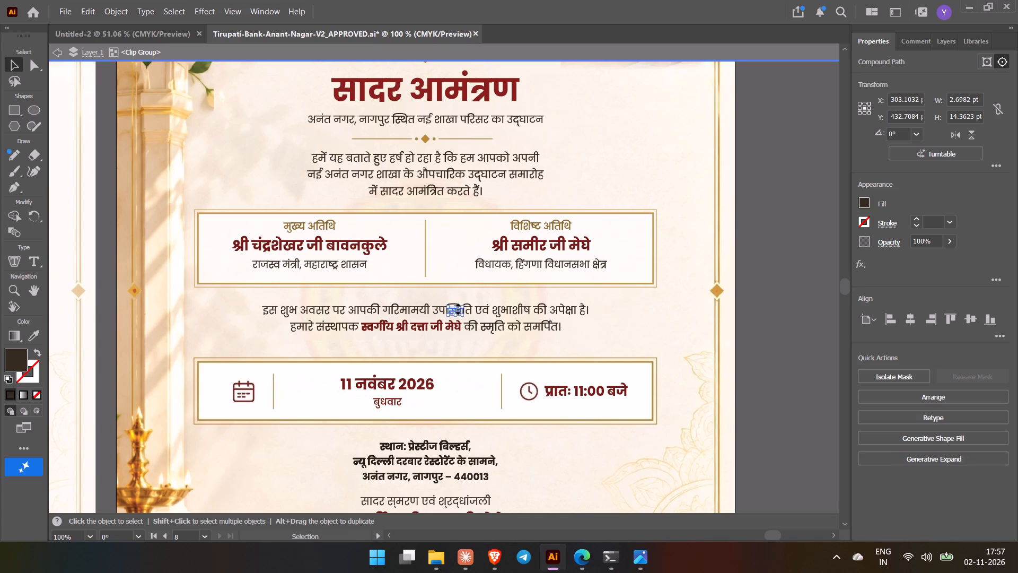
key("ctrl+z")
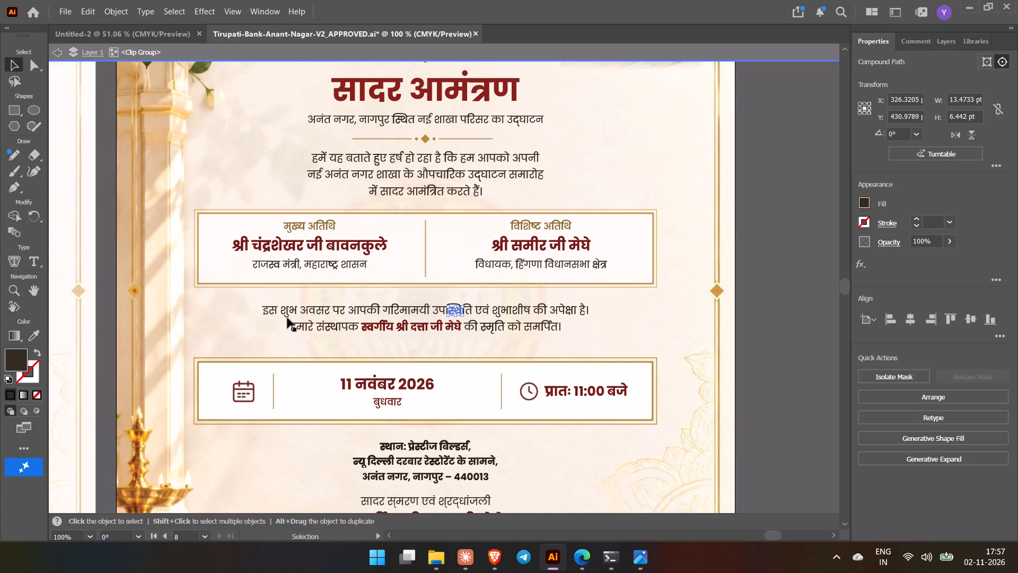
Open the first word "इस" of the "इस शुभ अवसर पर" sentence for text editing, keeping its wording.
double_click(266, 310)
left_click(266, 310)
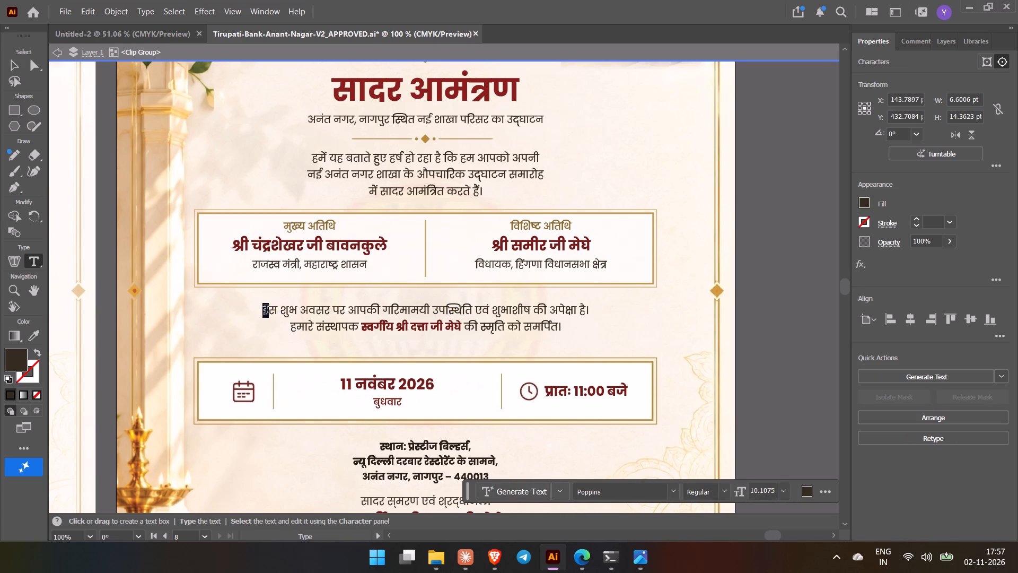
left_click(266, 312)
key("s")
key("BackSpace")
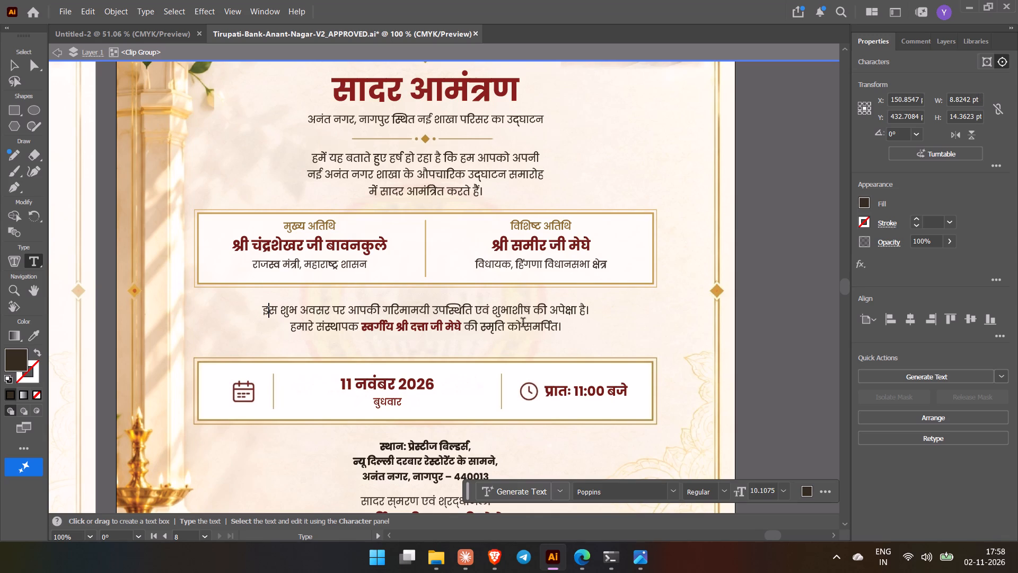
Open the first word "हमें" of the "हमें यह बताते हुए" paragraph above the guest names for text editing.
left_click(783, 327)
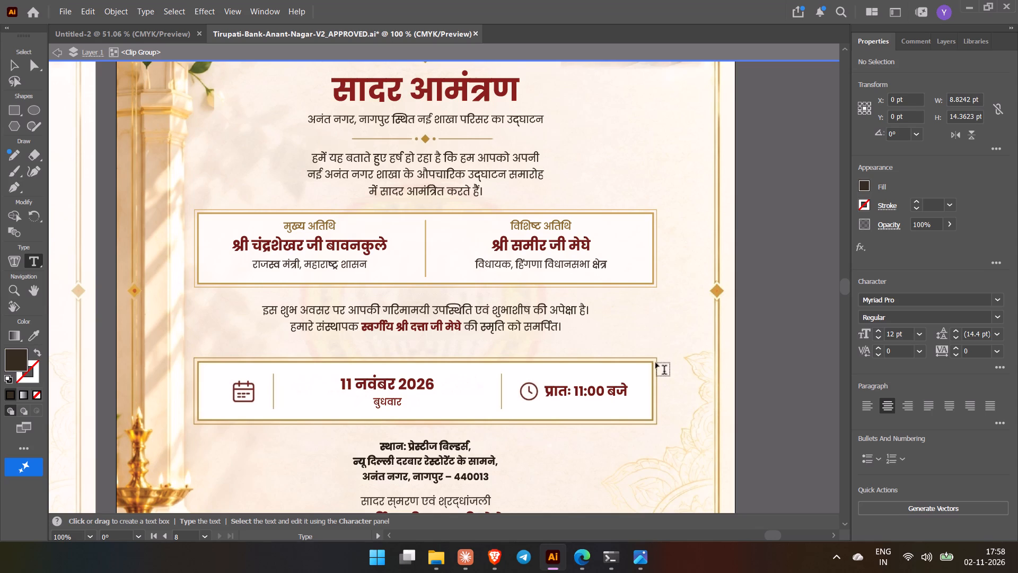
scroll(571, 361, "up", 1)
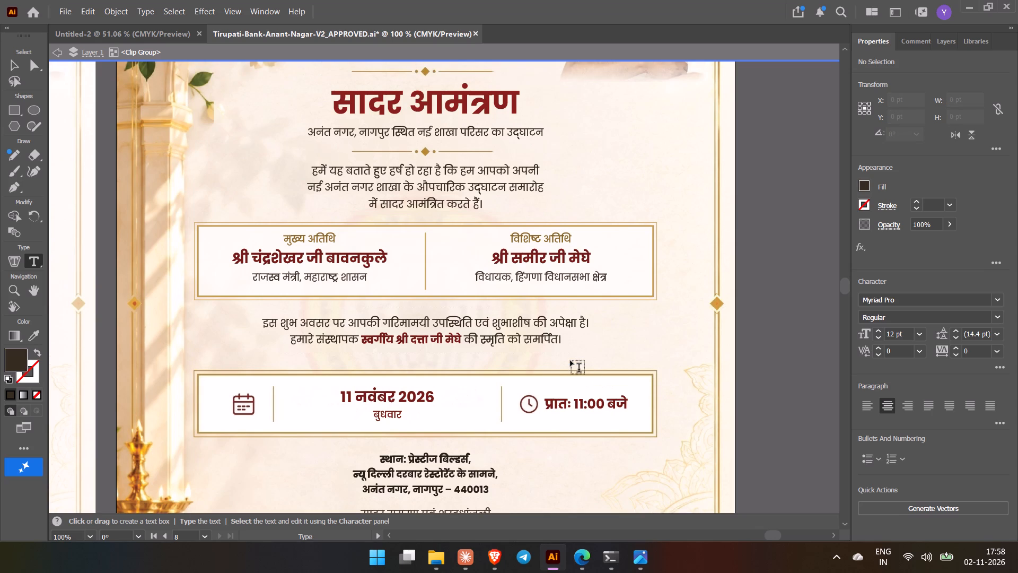
scroll(571, 361, "up", 2)
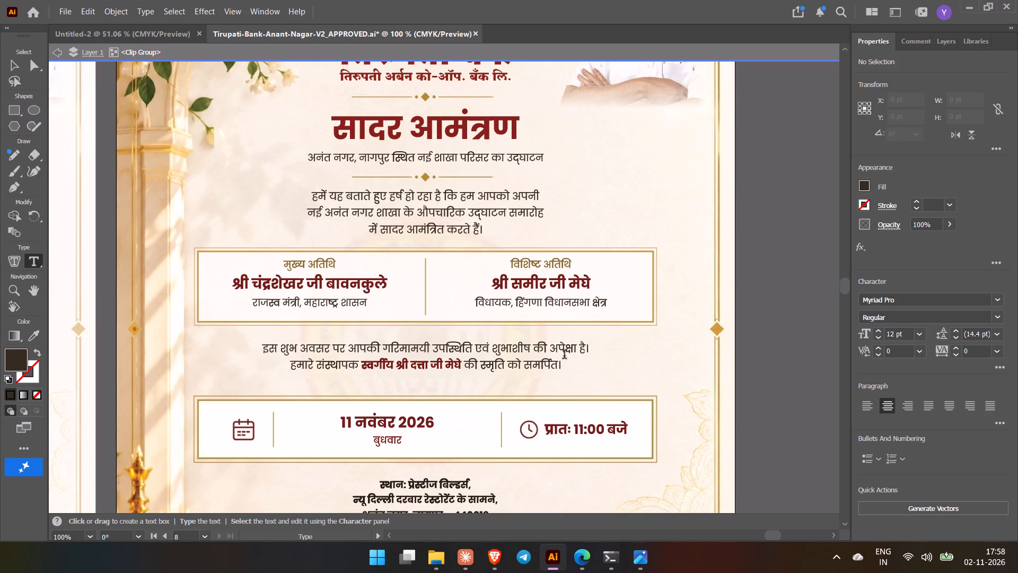
double_click(317, 201)
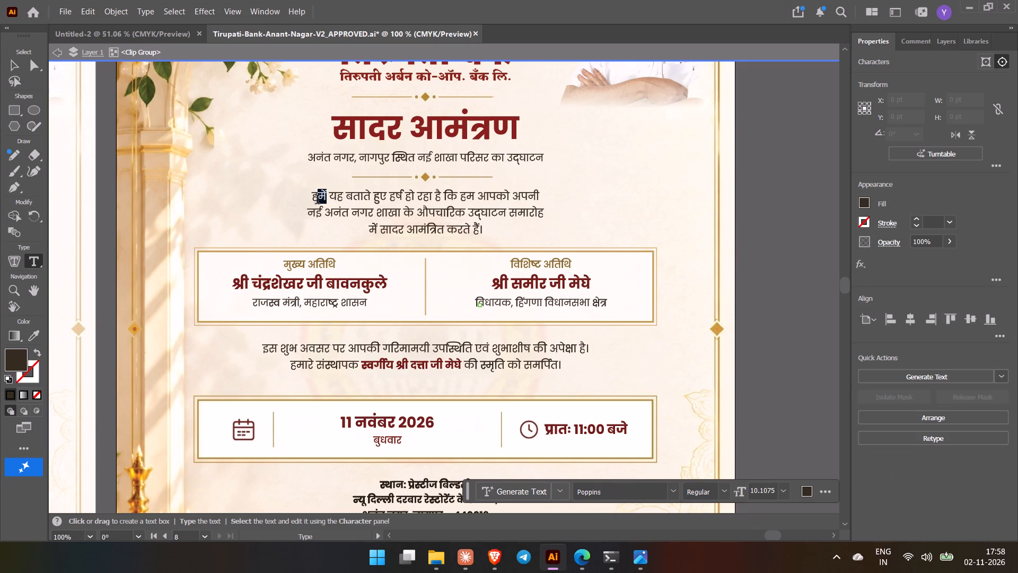
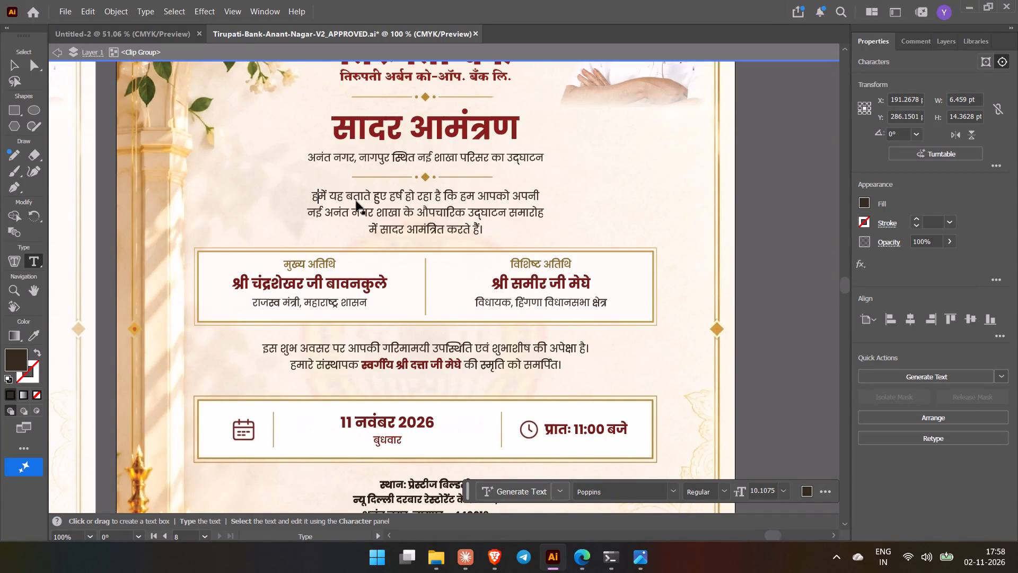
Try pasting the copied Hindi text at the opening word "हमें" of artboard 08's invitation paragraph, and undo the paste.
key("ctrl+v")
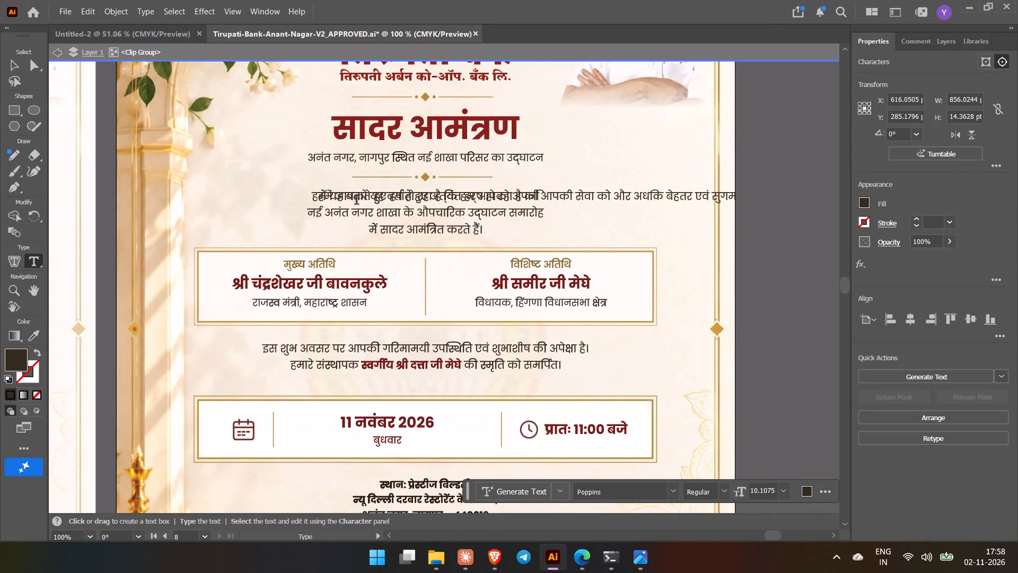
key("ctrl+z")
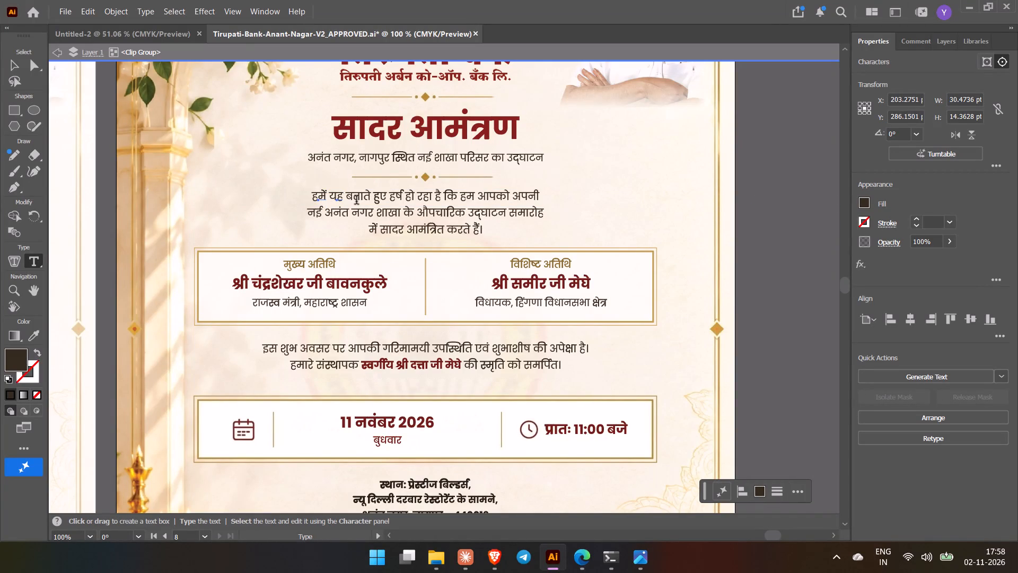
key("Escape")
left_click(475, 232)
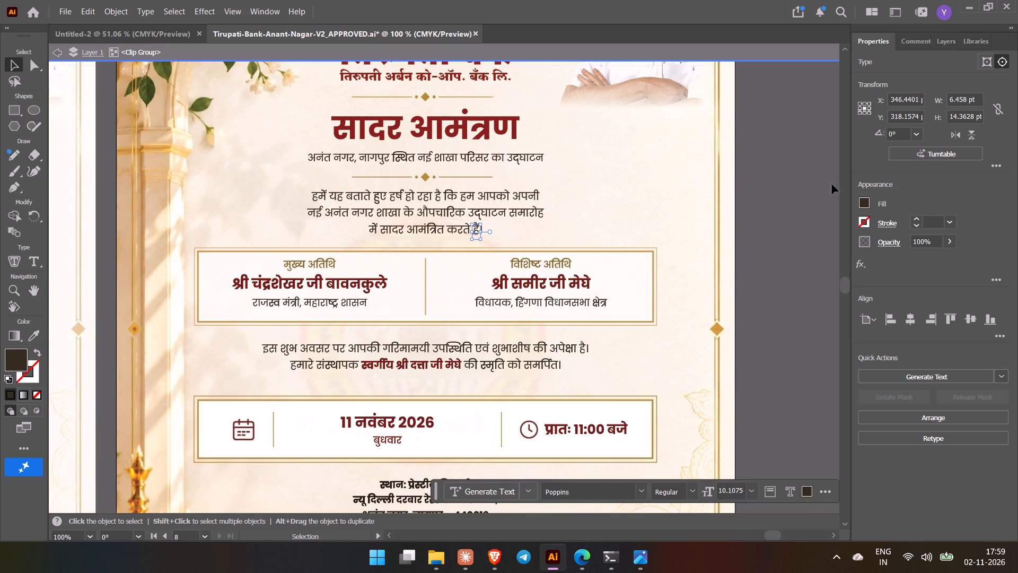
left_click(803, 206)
Examine artboard 08's Hindi invitation from the bank logo to the date and time box, and compare the neighbouring artboards in overview.
scroll(653, 268, "down", 5, "ctrl")
scroll(652, 271, "up", 6, "ctrl")
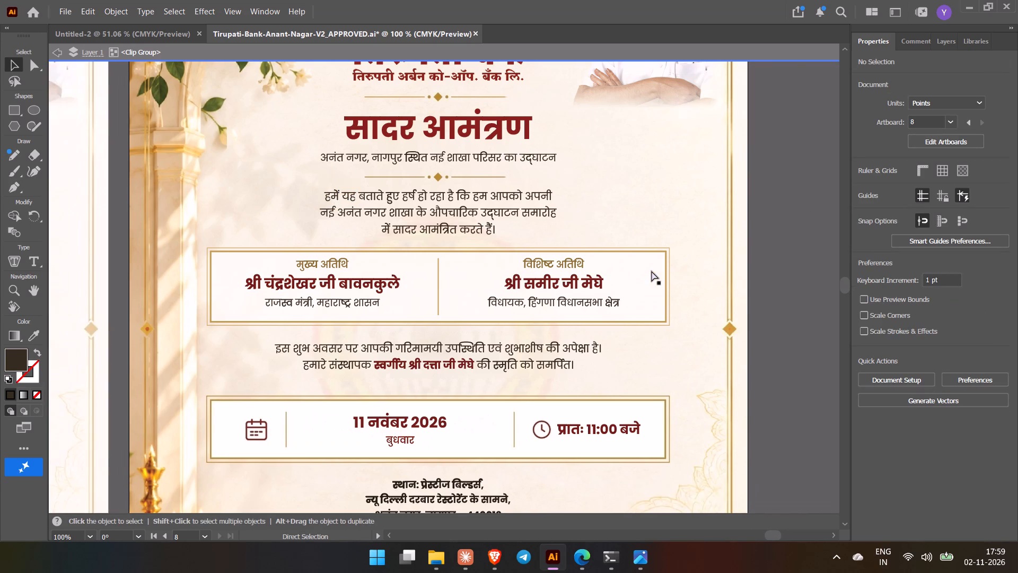
scroll(652, 271, "up", 11)
scroll(665, 279, "down", 2)
scroll(666, 281, "up", 3)
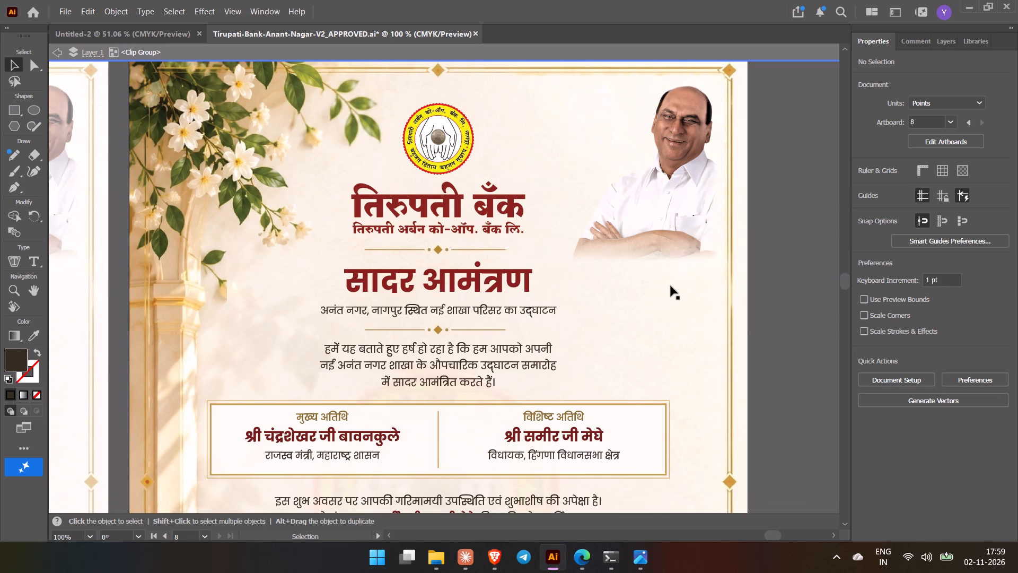
scroll(671, 286, "up", 4)
scroll(670, 286, "down", 14)
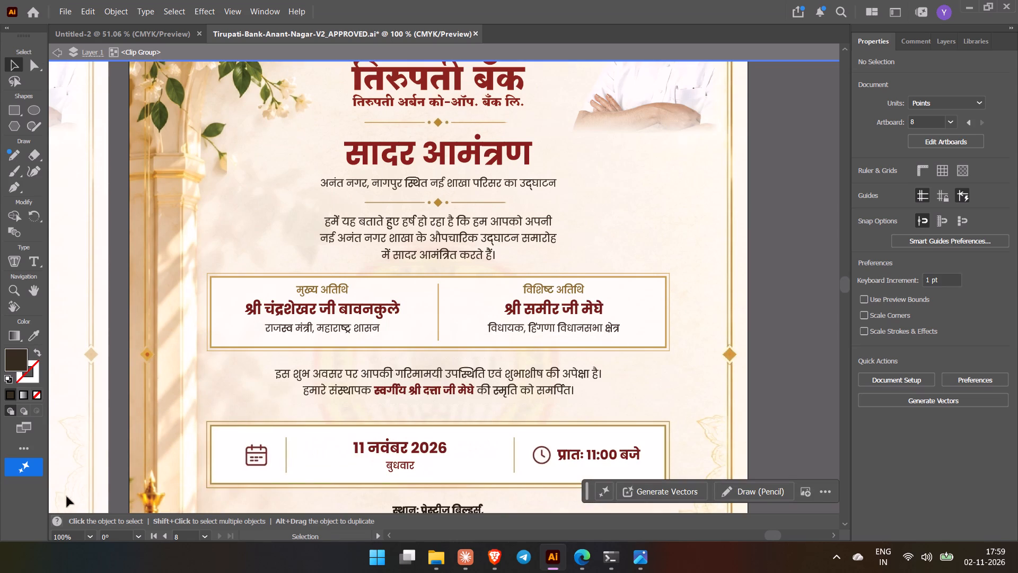
left_click(89, 538)
left_click(110, 436)
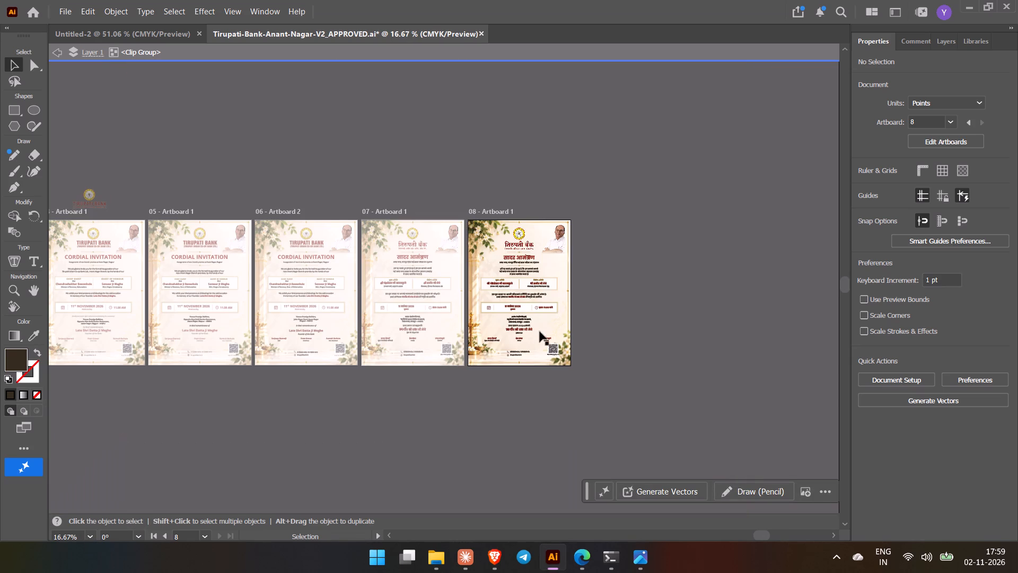
Leave isolation and duplicate artboard 08 with its artwork into the empty space beside it.
left_click(645, 302)
key("Escape")
left_click(648, 296)
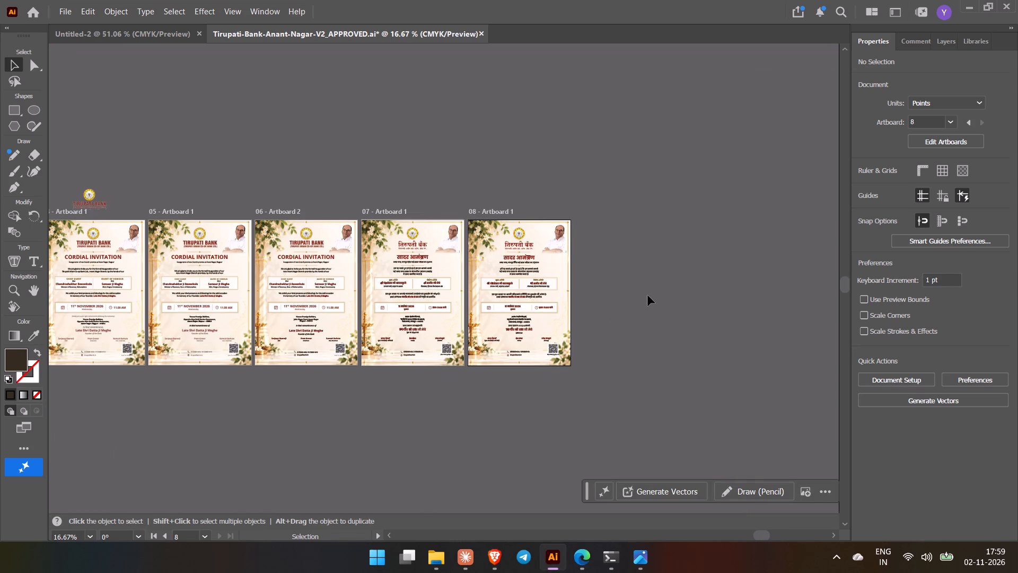
key("shift+o")
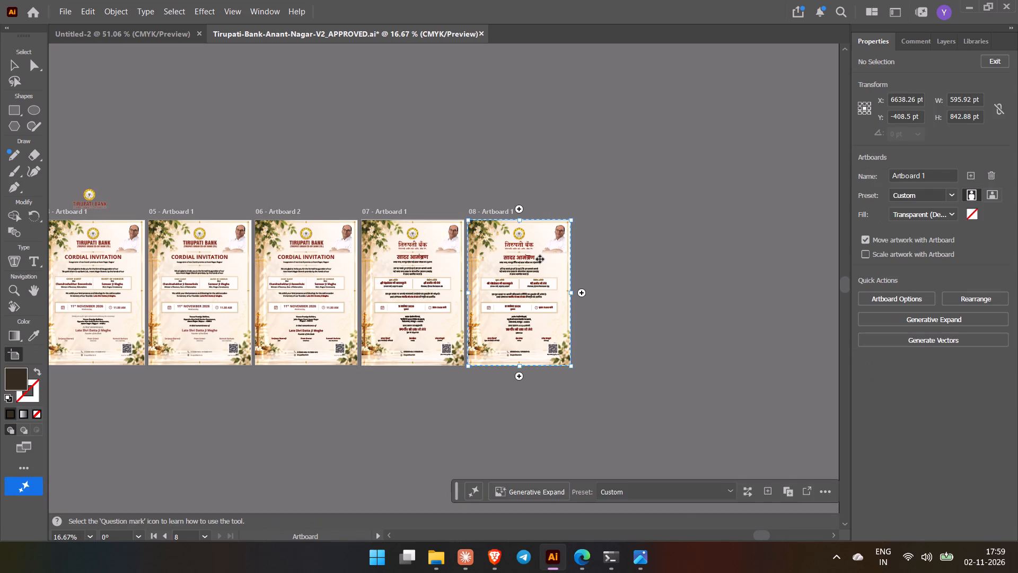
right_click(540, 259)
left_click(630, 341)
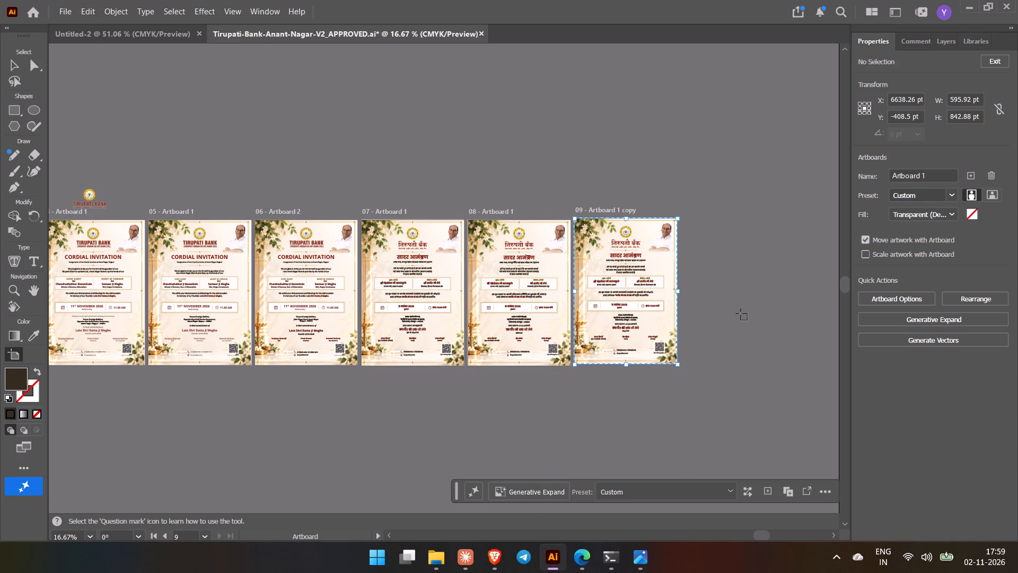
key("Escape")
Isolate the clip group holding the Hindi invitation text on artboard 09.
left_click(88, 533)
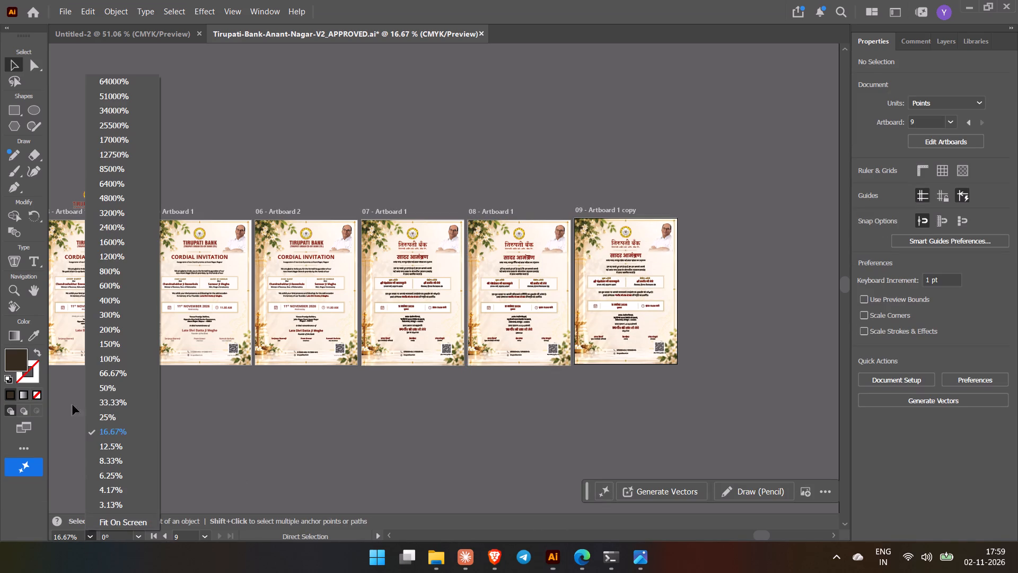
left_click(104, 348)
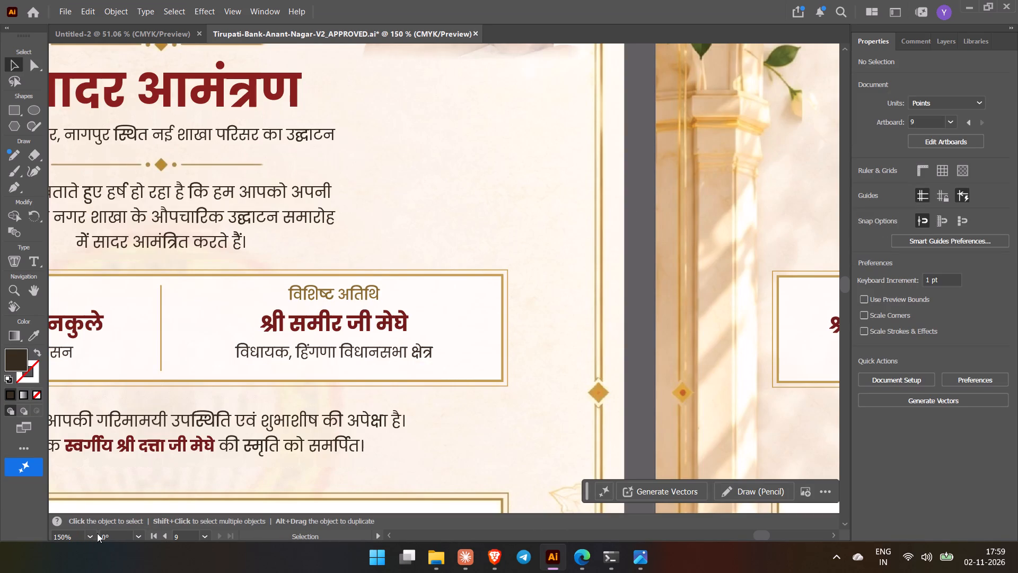
left_click(97, 533)
left_click(91, 535)
left_click(108, 386)
scroll(741, 220, "up", 3, "ctrl")
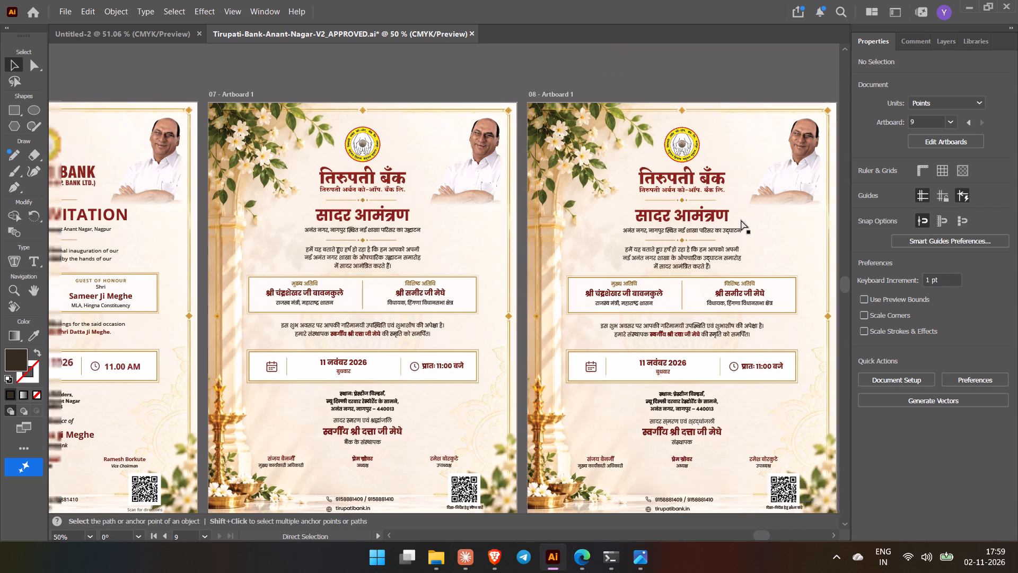
scroll(741, 220, "up", 2, "ctrl")
scroll(739, 233, "down", 10, "ctrl")
scroll(582, 239, "up", 2, "ctrl")
scroll(635, 241, "down", 15, "ctrl")
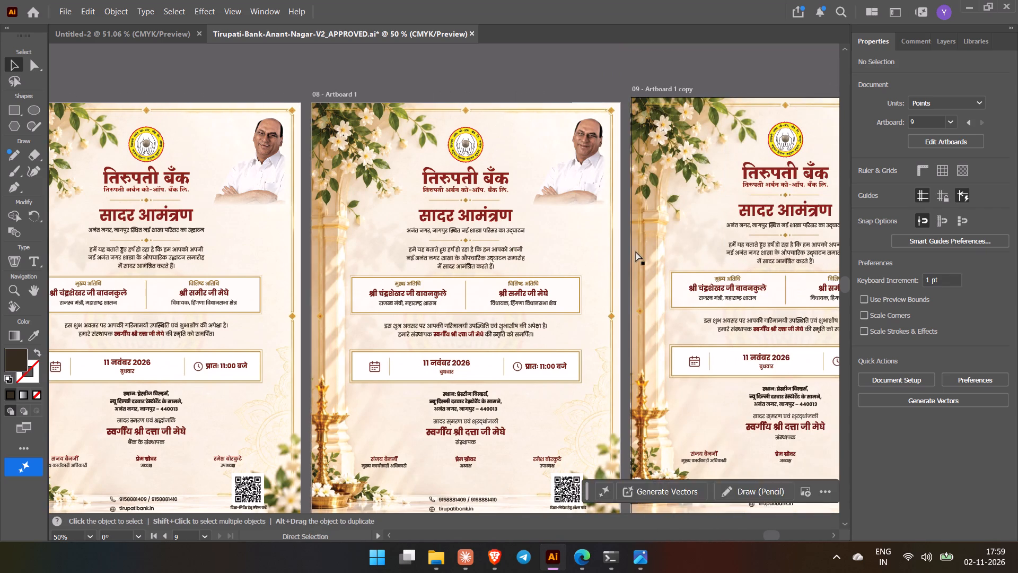
scroll(636, 251, "down", 18, "ctrl")
left_click(89, 535)
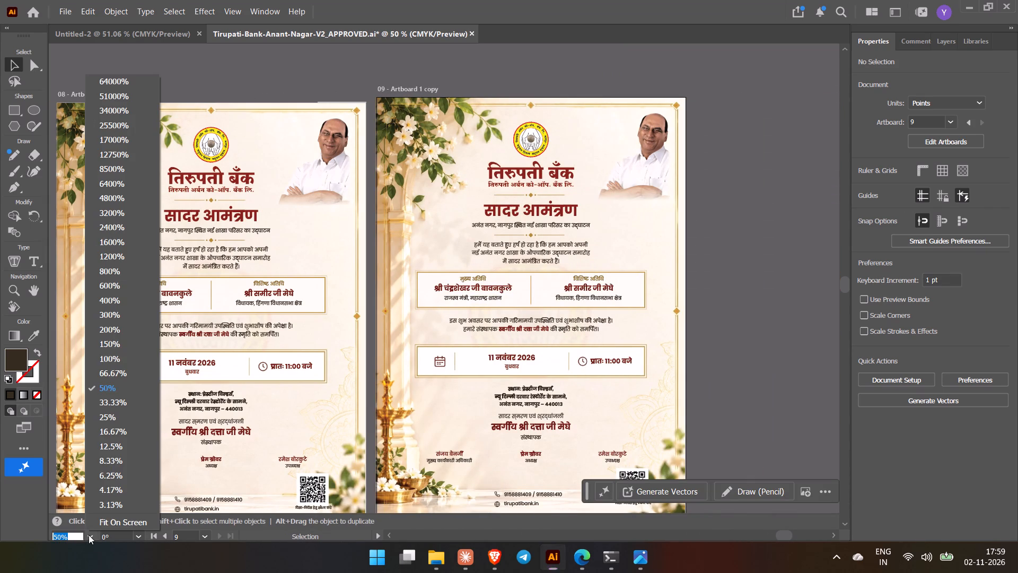
left_click(127, 363)
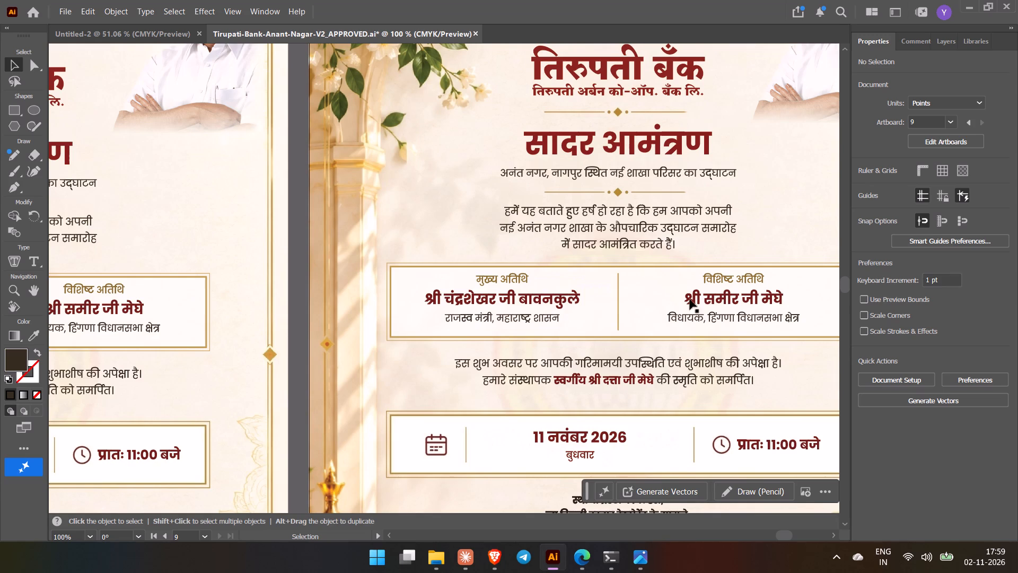
scroll(707, 298, "down", 11, "ctrl")
scroll(530, 286, "up", 2)
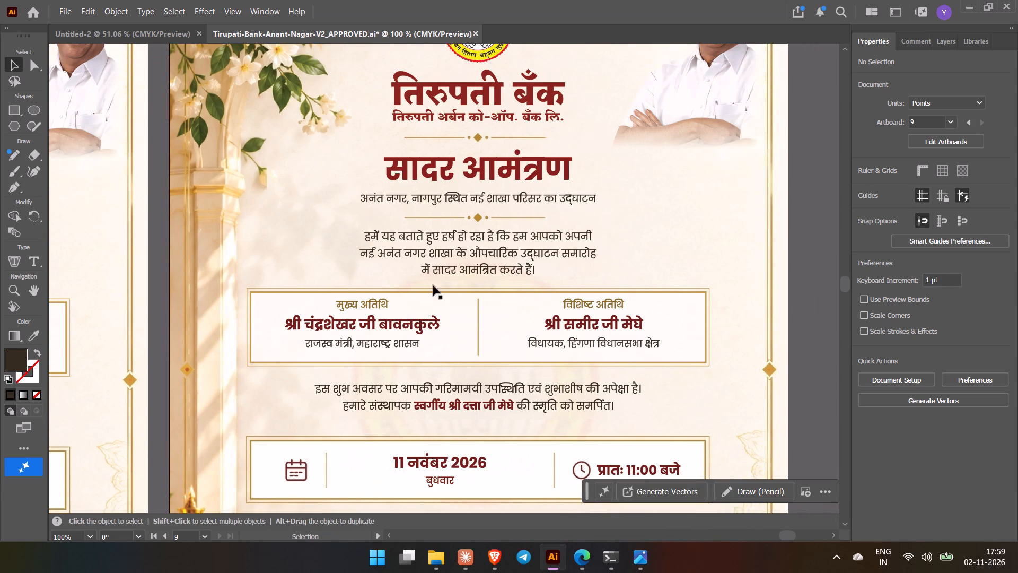
scroll(385, 259, "up", 4)
left_click(370, 288)
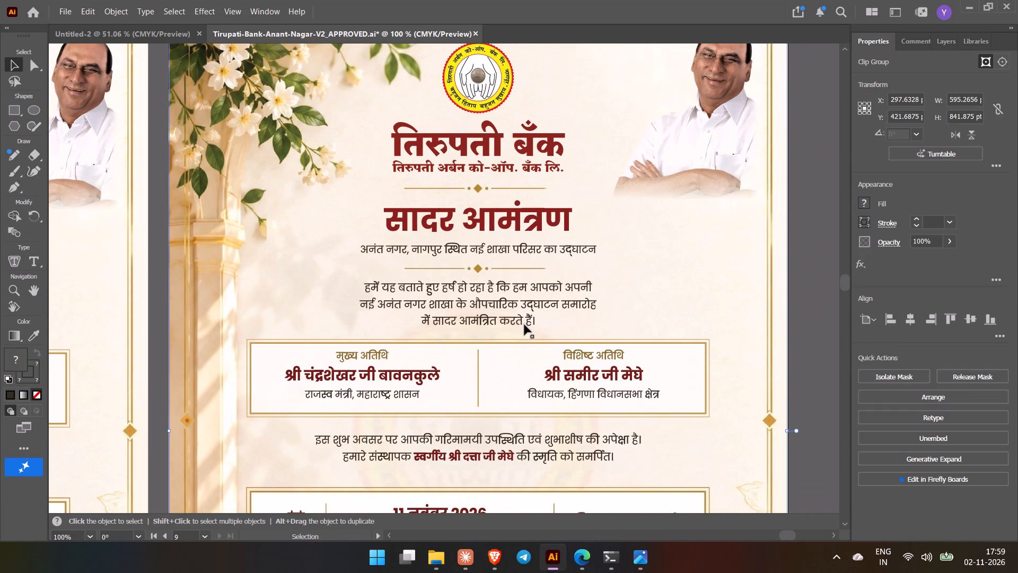
double_click(522, 322)
left_click_drag(547, 325, 485, 311)
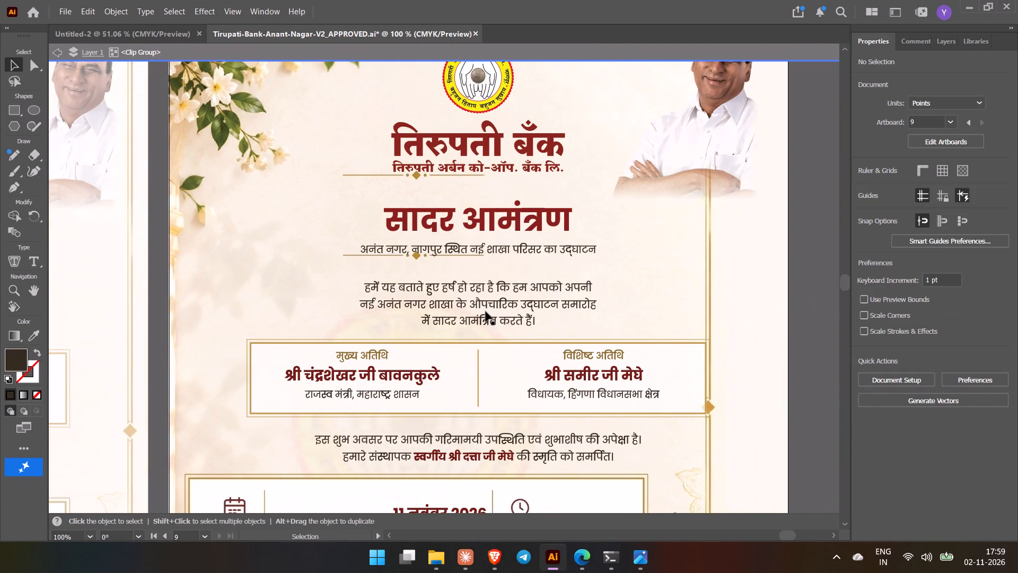
key("ctrl+z")
Delete the letter "ह" of "हैं" at the end of the "में सादर आमंत्रित करते हैं।" line on artboard 09.
double_click(493, 322)
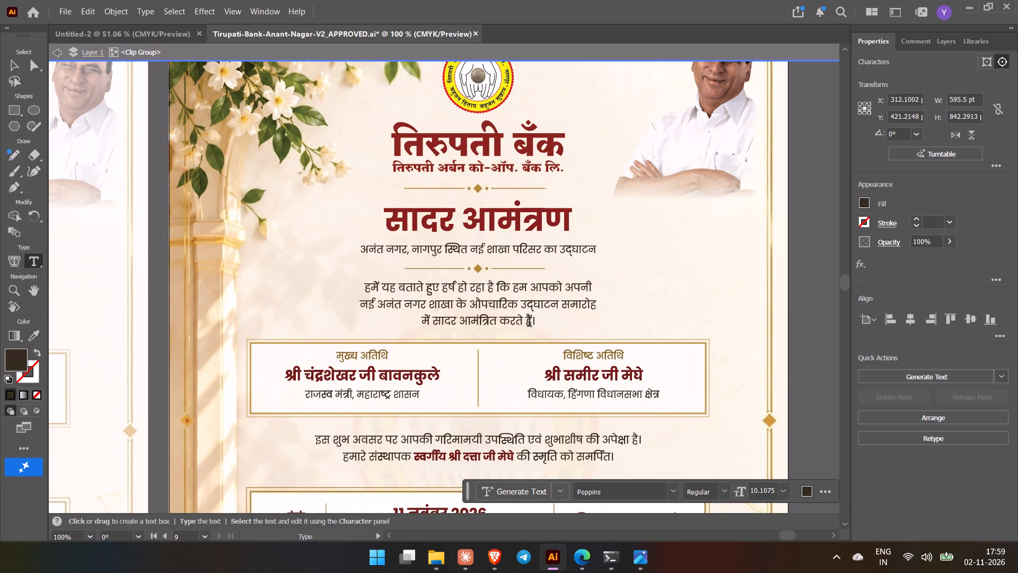
left_click(529, 323)
key("BackSpace")
key("BackSpace")
key("BackSpace")
key("BackSpace")
key("BackSpace")
key("BackSpace")
key("BackSpace")
key("BackSpace")
key("BackSpace")
key("BackSpace")
key("BackSpace")
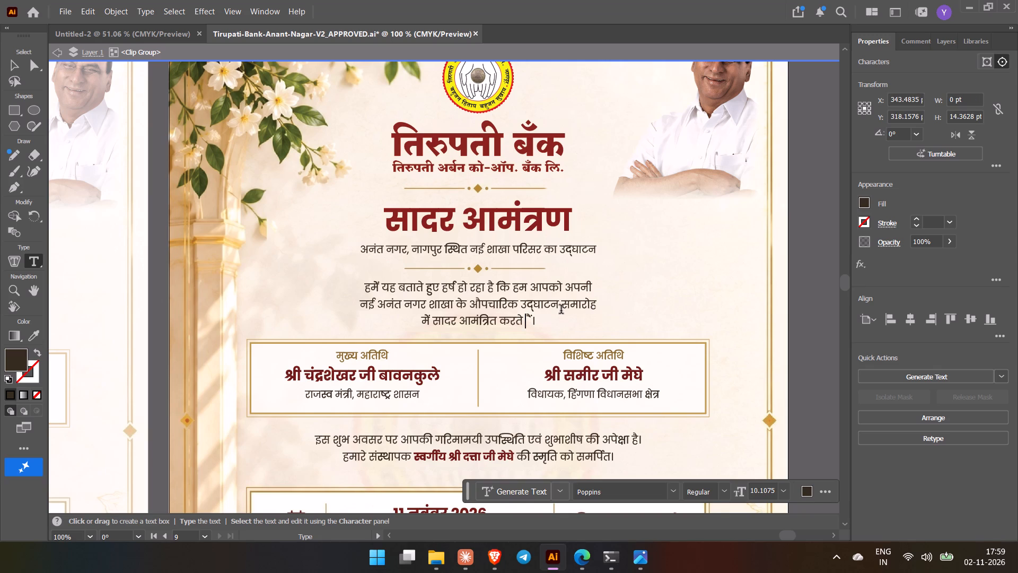
Delete the closing "।" of the "में सादर आमंत्रित करते" line and try to remove the loose vowel marks beside it.
left_click(533, 318)
key("BackSpace")
key("BackSpace")
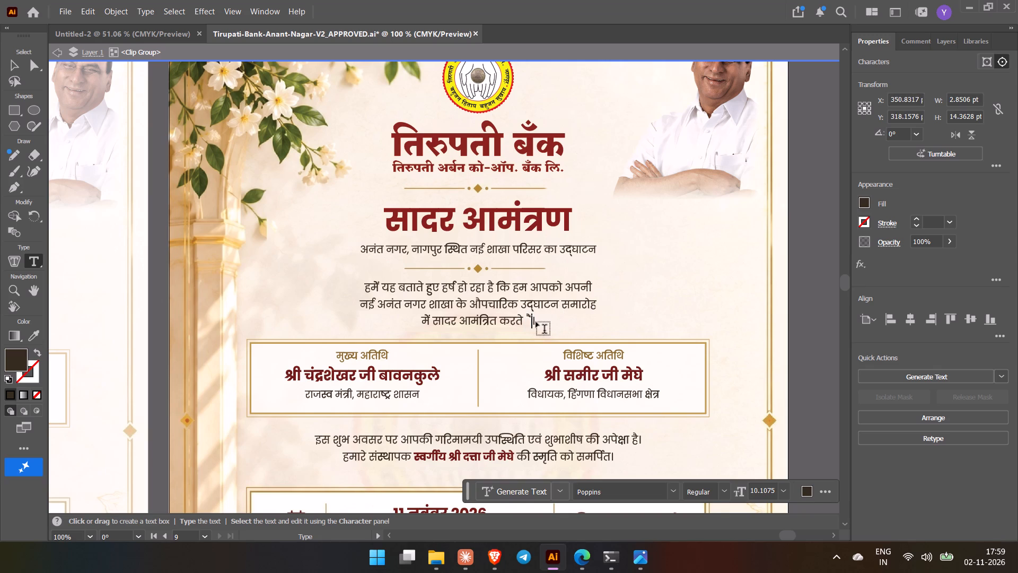
left_click(536, 322)
left_click(534, 320)
key("BackSpace")
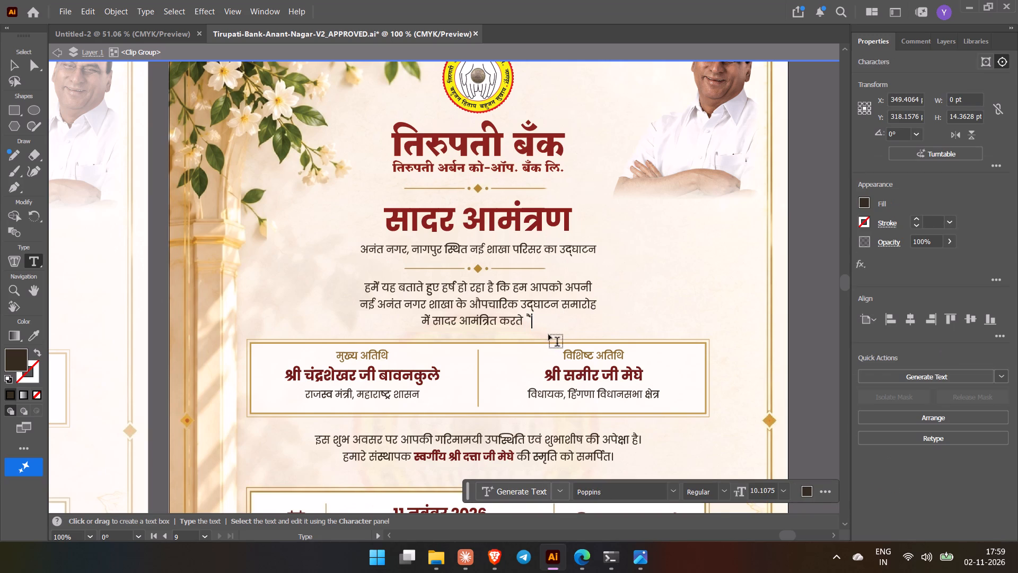
key("BackSpace")
key("BackSpace")
left_click(545, 328)
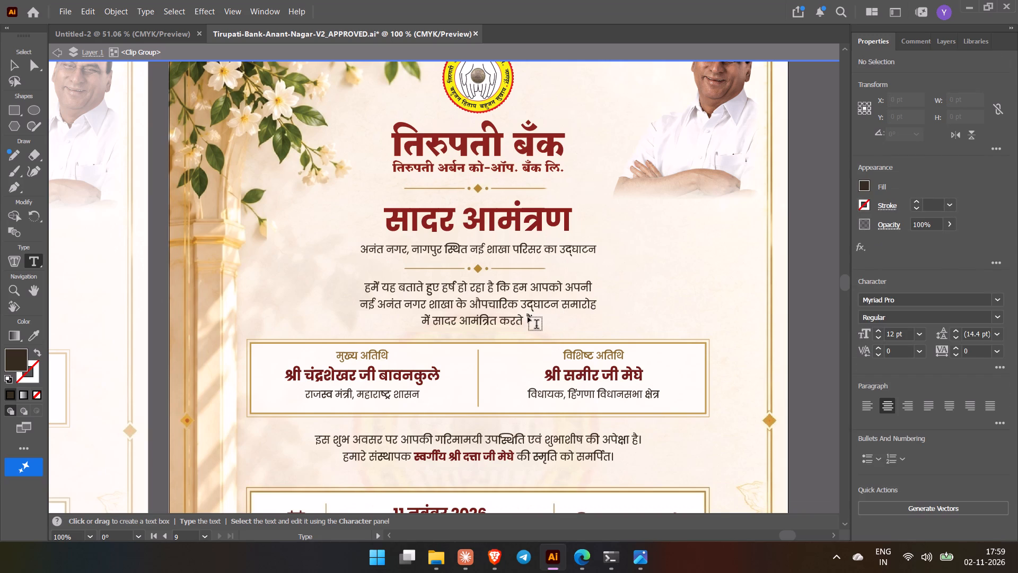
left_click(528, 317)
key("BackSpace")
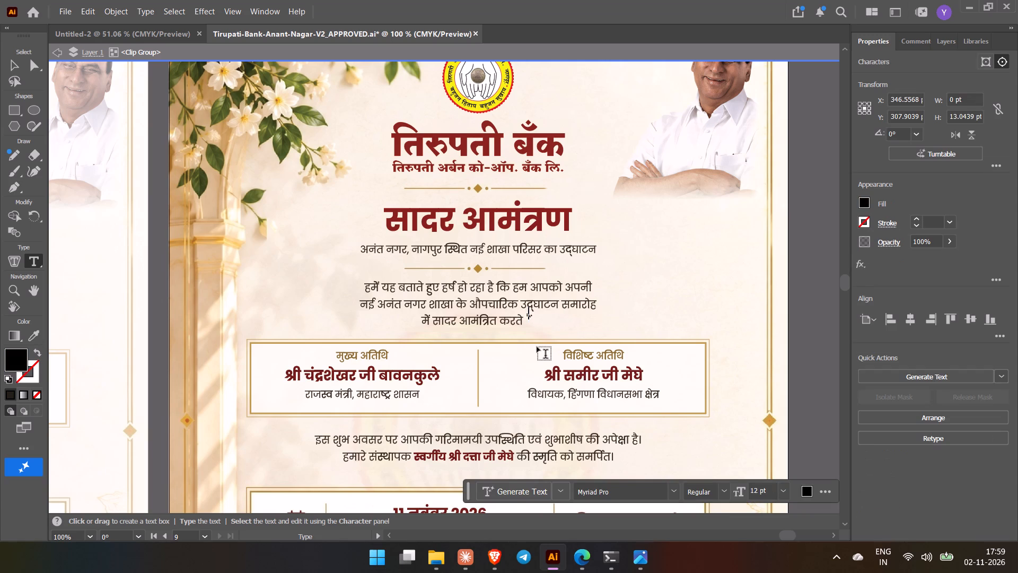
key("Escape")
key("Delete")
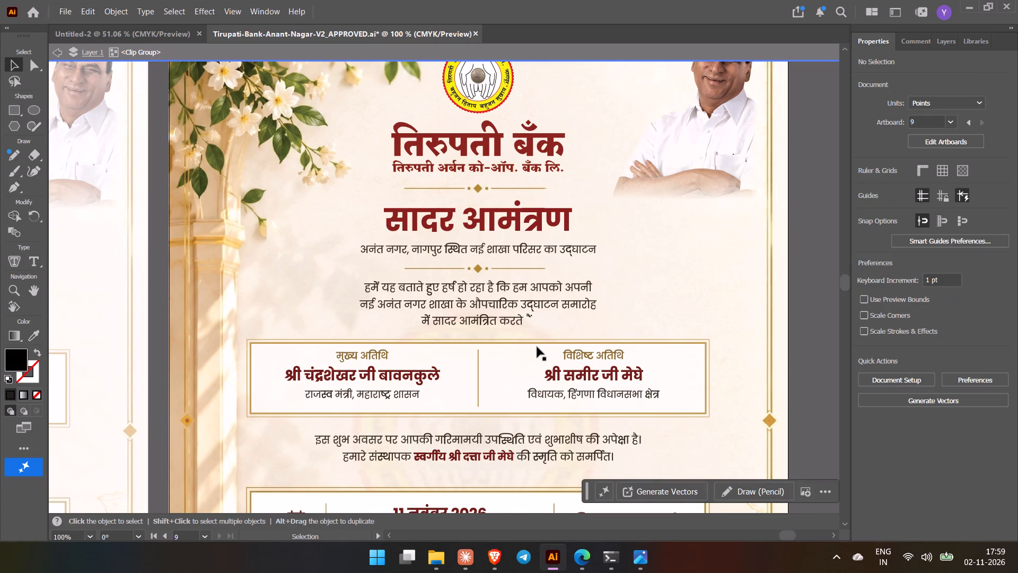
Delete the separate letter objects of "करते" and the "त्र" and "त" of "आमंत्रित" in the paragraph's third line.
left_click(521, 321)
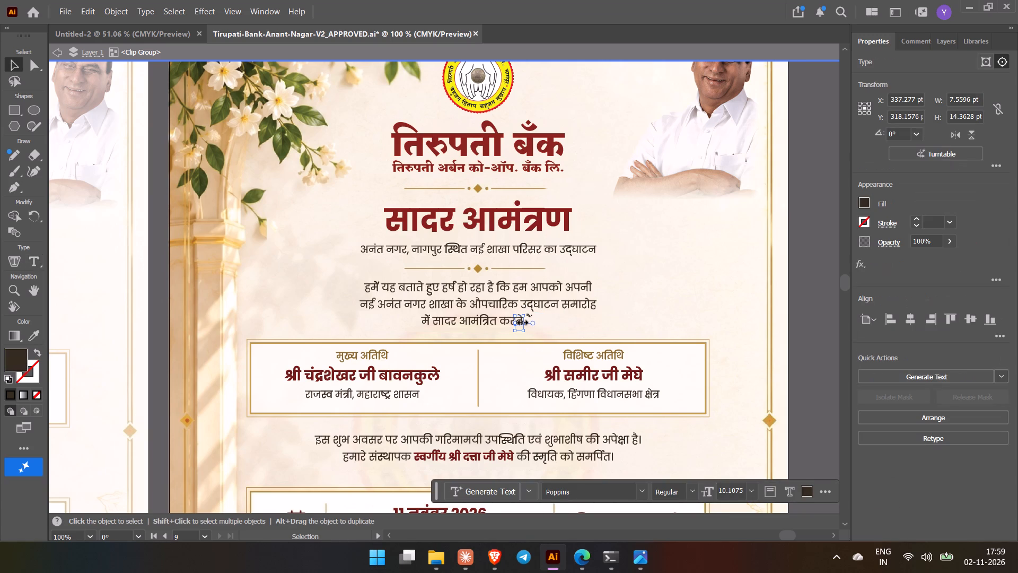
key("Delete")
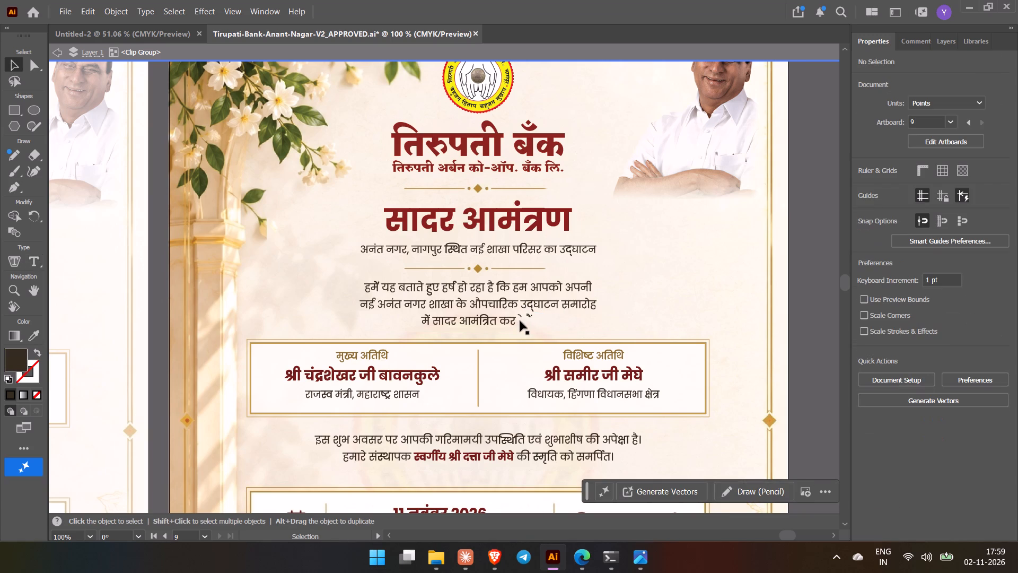
left_click(513, 321)
key("Delete")
left_click_drag(481, 316, 503, 315)
key("Delete")
left_click(494, 322)
key("Delete")
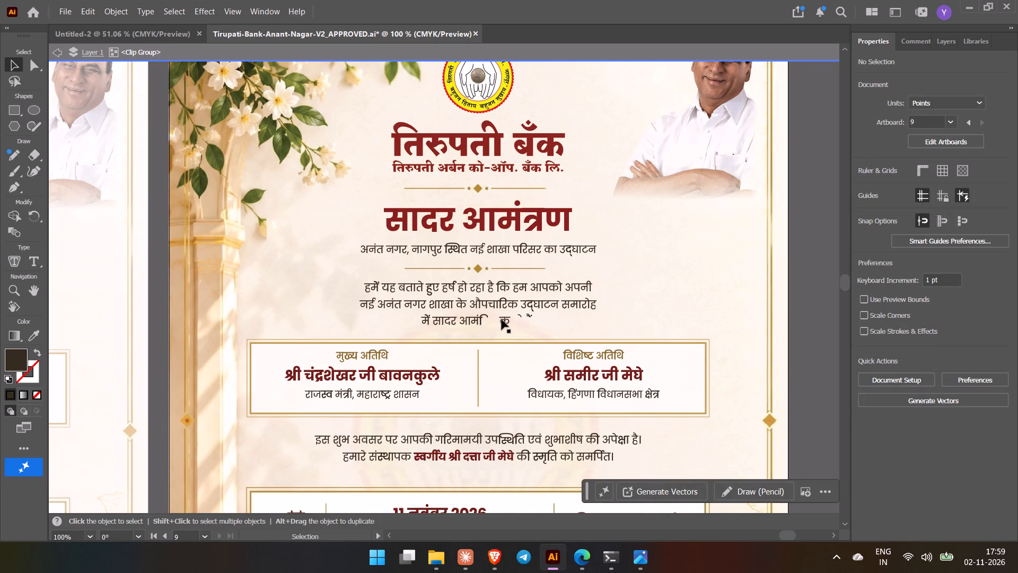
left_click(502, 319)
key("Delete")
Delete the "उ" of "उद्घाटन" in the second line and the loose vowel mark left from "हैं" below it.
left_click(521, 314)
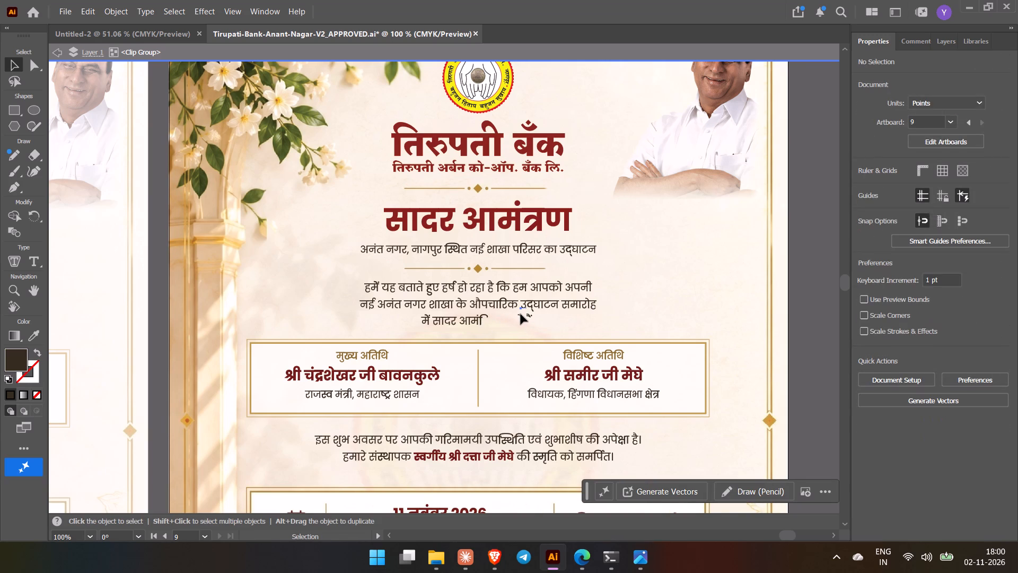
key("Delete")
left_click(531, 316)
key("Delete")
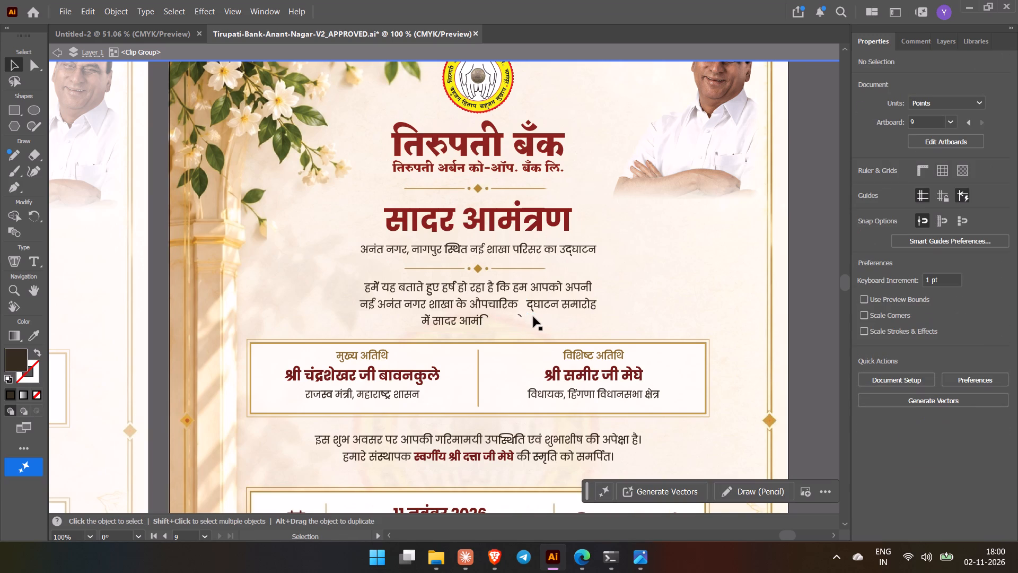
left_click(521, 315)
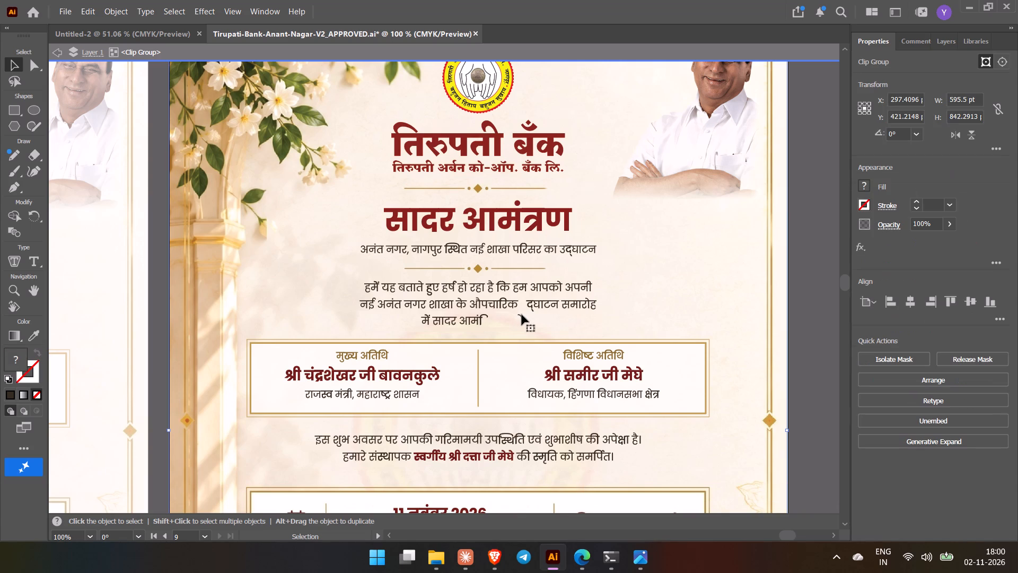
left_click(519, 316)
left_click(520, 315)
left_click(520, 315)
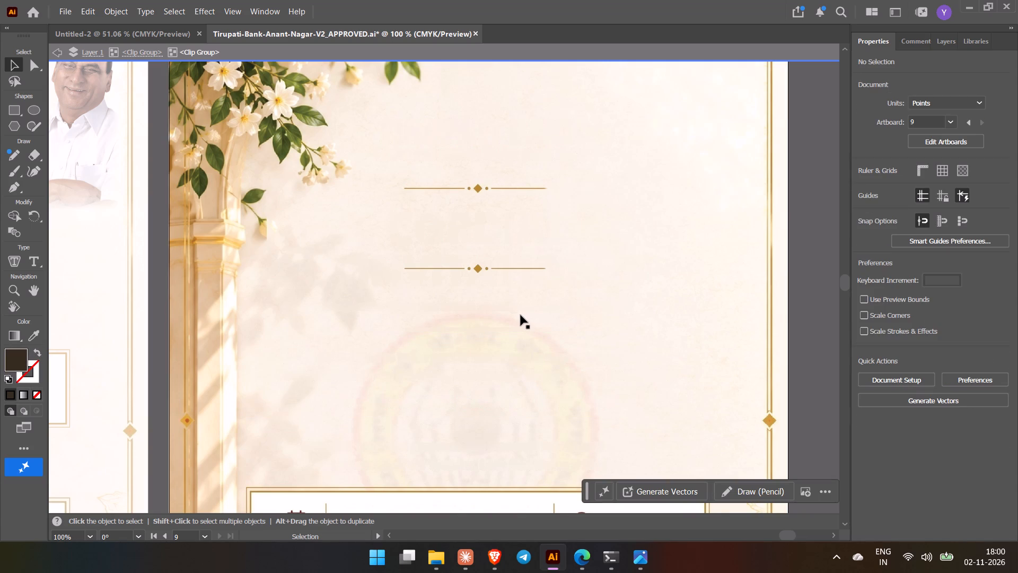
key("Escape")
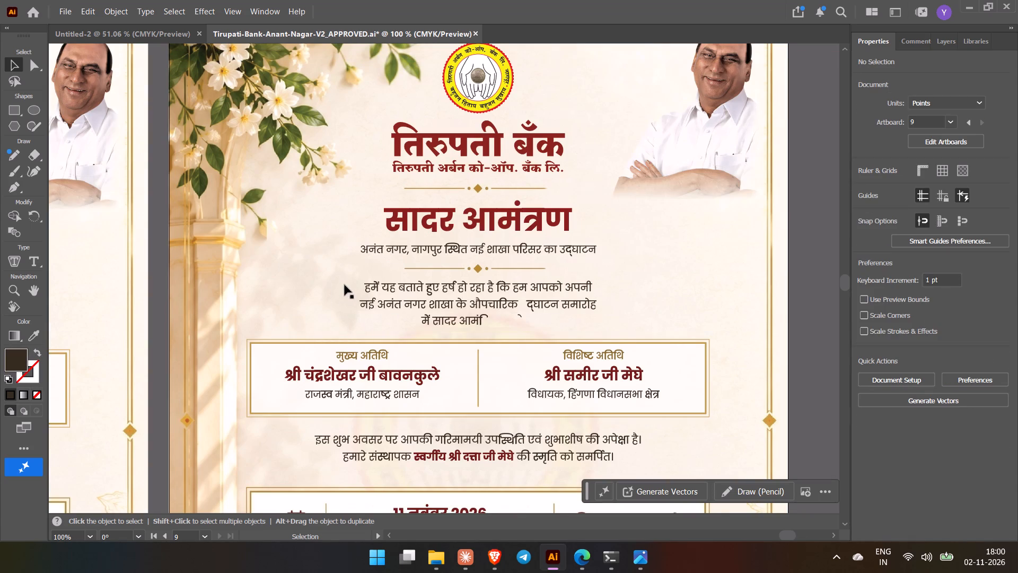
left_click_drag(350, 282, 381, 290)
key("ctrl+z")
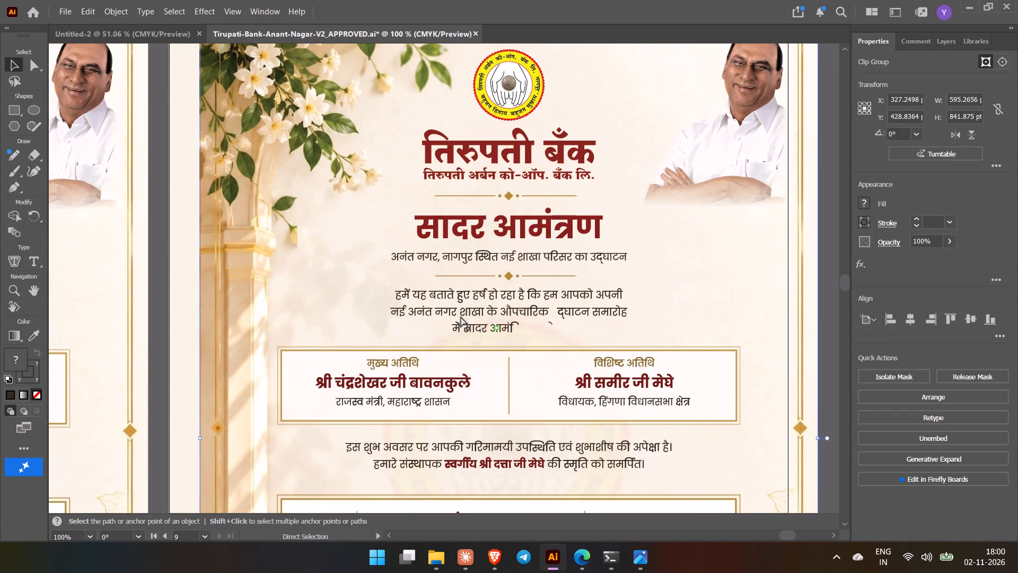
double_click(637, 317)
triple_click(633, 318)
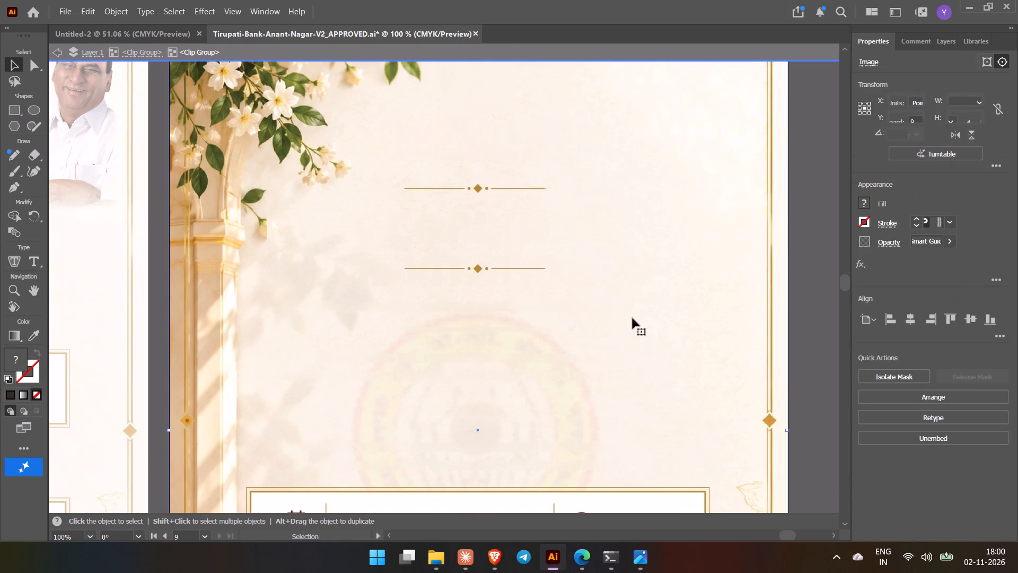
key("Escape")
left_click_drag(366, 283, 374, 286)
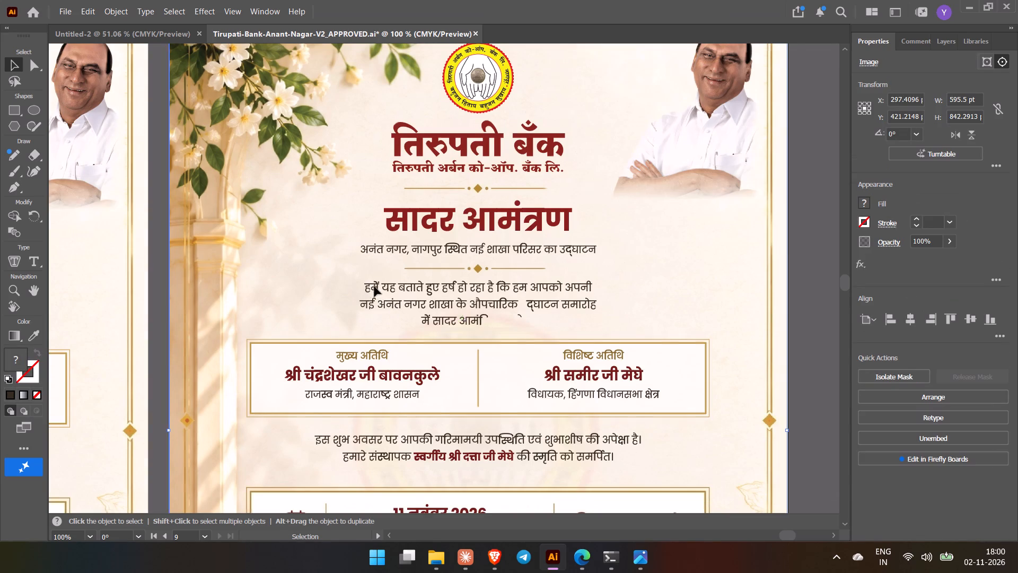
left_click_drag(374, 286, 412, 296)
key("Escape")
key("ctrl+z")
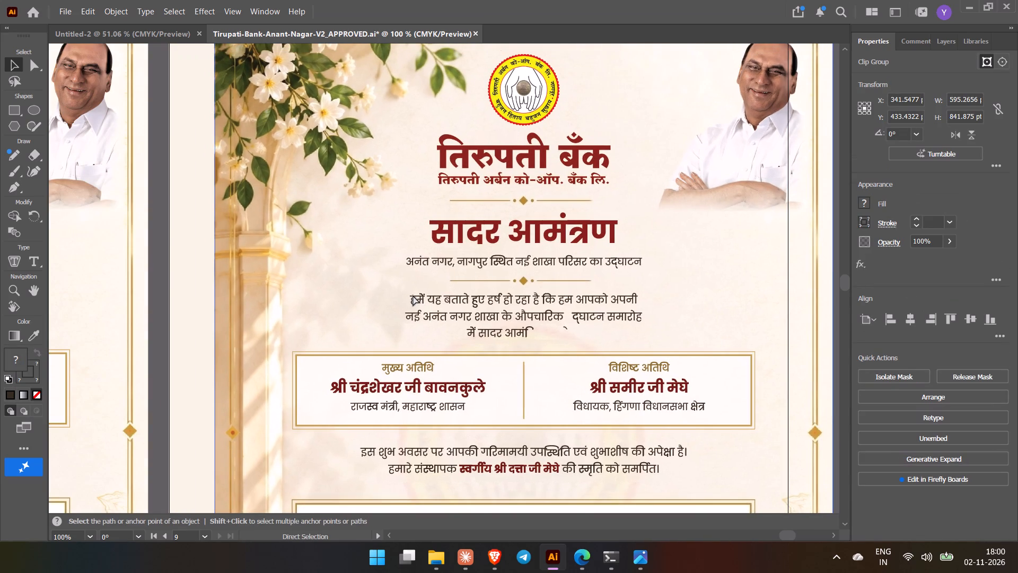
Inside artboard 09's clip group, delete the "ब" and last "त" of "बताते" and the letters of "हुए हर्ष" in the paragraph's first line.
double_click(590, 308)
left_click(583, 326)
left_click(405, 289)
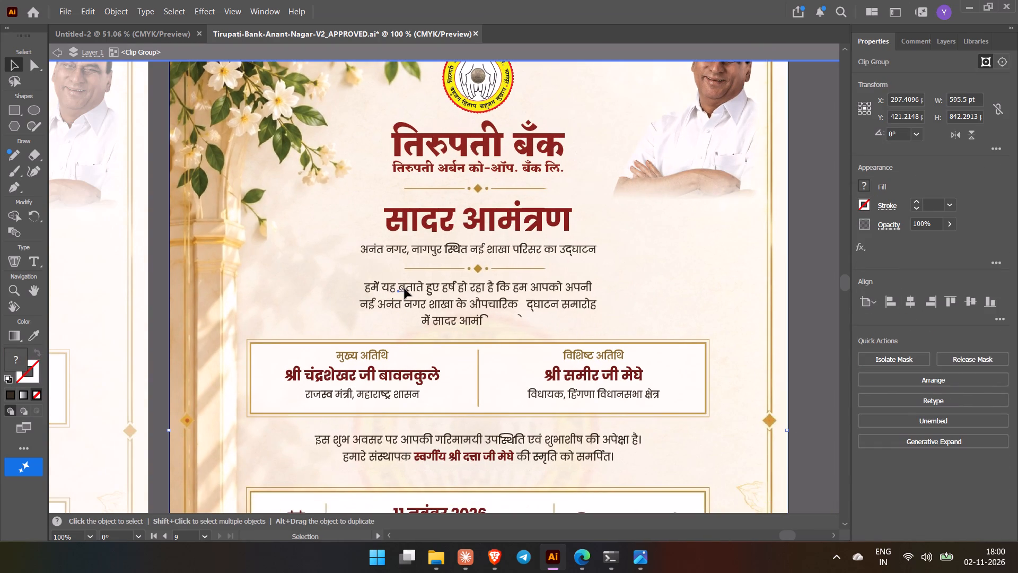
key("Delete")
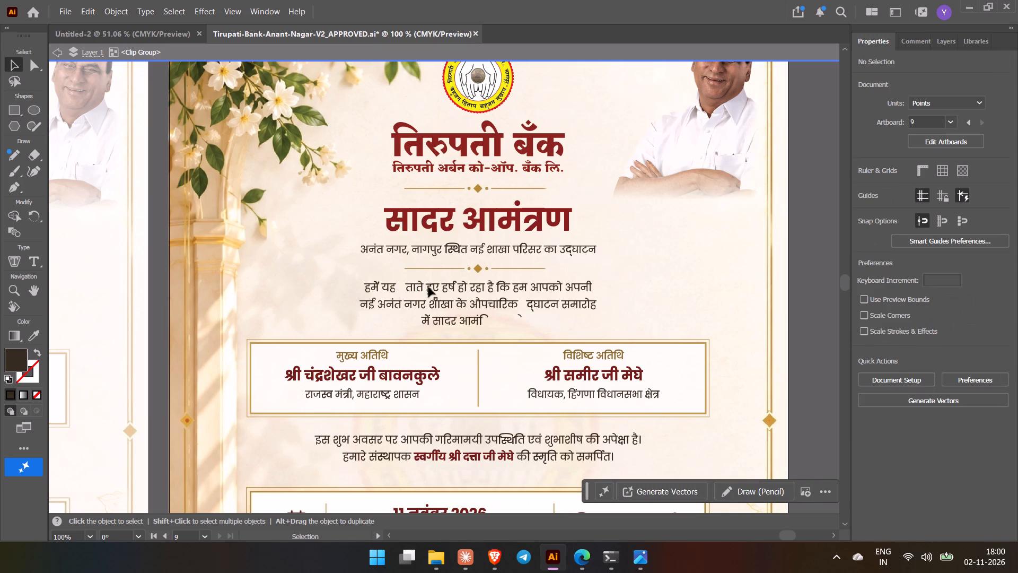
left_click(416, 290)
key("Delete")
left_click(426, 285)
key("Delete")
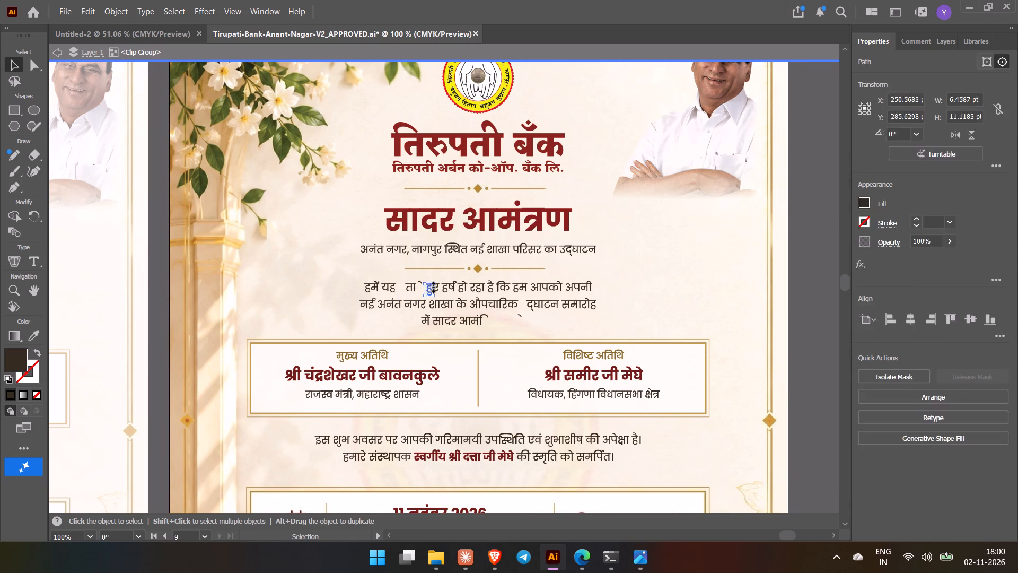
left_click(436, 286)
key("Delete")
left_click(446, 288)
key("Delete")
left_click(453, 288)
key("Delete")
Delete the letter objects of "हो" and the "ह" of both "रहा" and "है" in the first line.
left_click(461, 286)
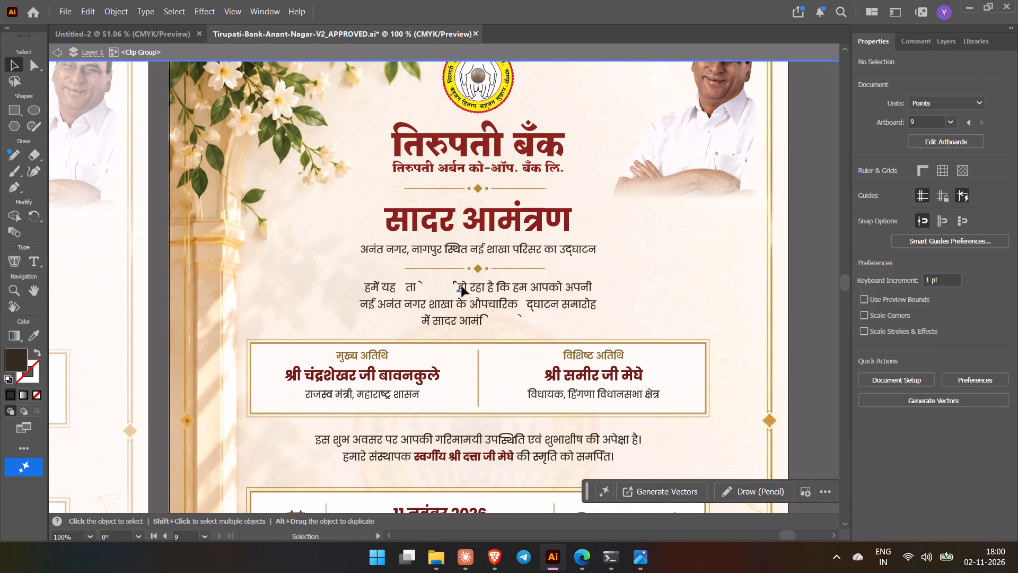
key("Delete")
left_click(465, 286)
key("Delete")
left_click(476, 286)
key("Delete")
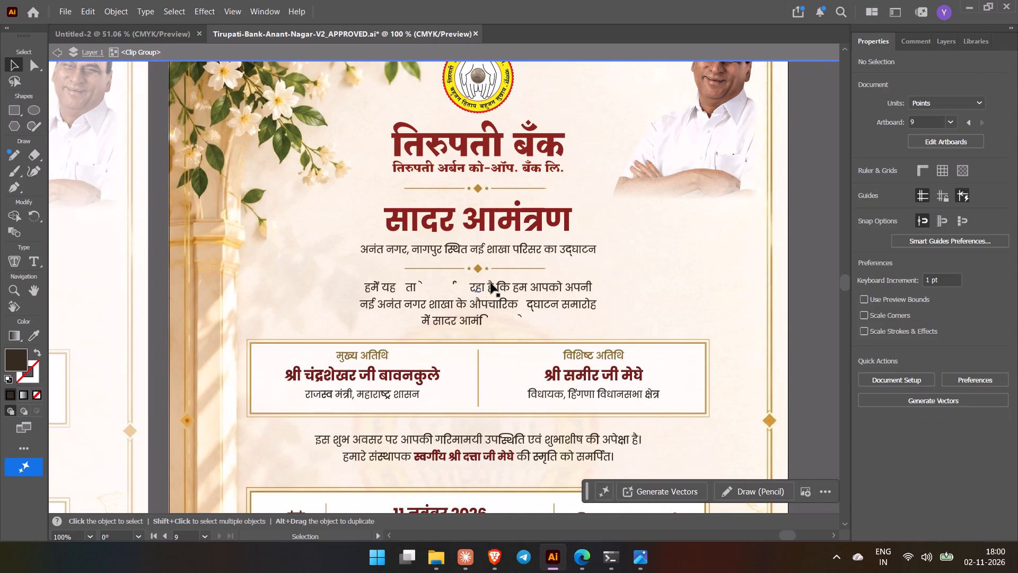
left_click(492, 283)
key("Delete")
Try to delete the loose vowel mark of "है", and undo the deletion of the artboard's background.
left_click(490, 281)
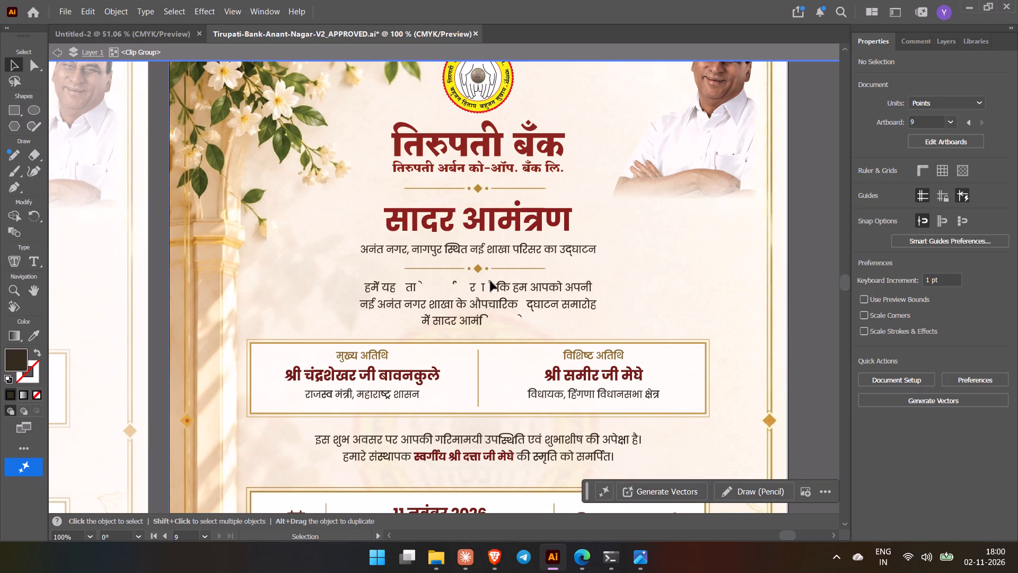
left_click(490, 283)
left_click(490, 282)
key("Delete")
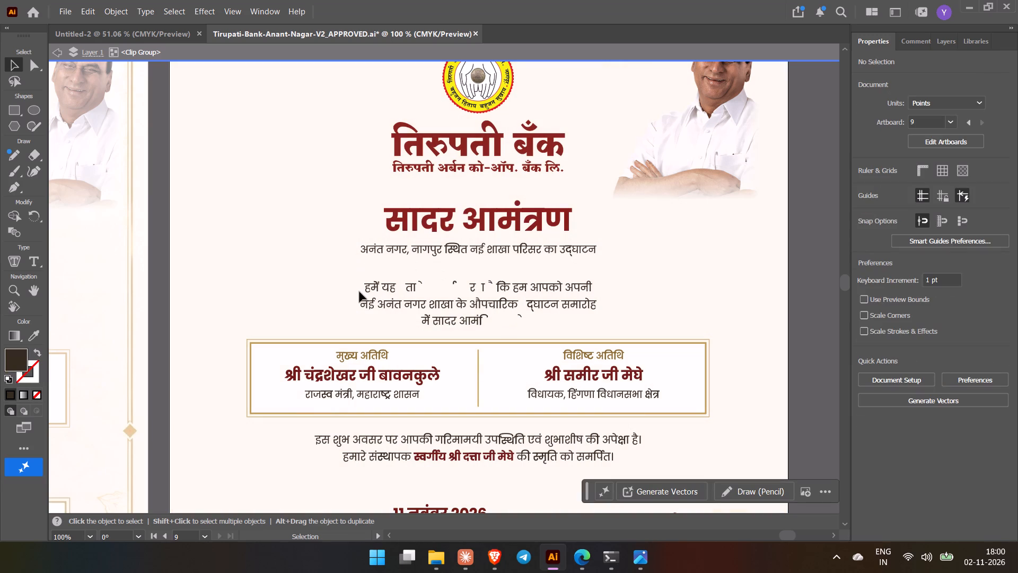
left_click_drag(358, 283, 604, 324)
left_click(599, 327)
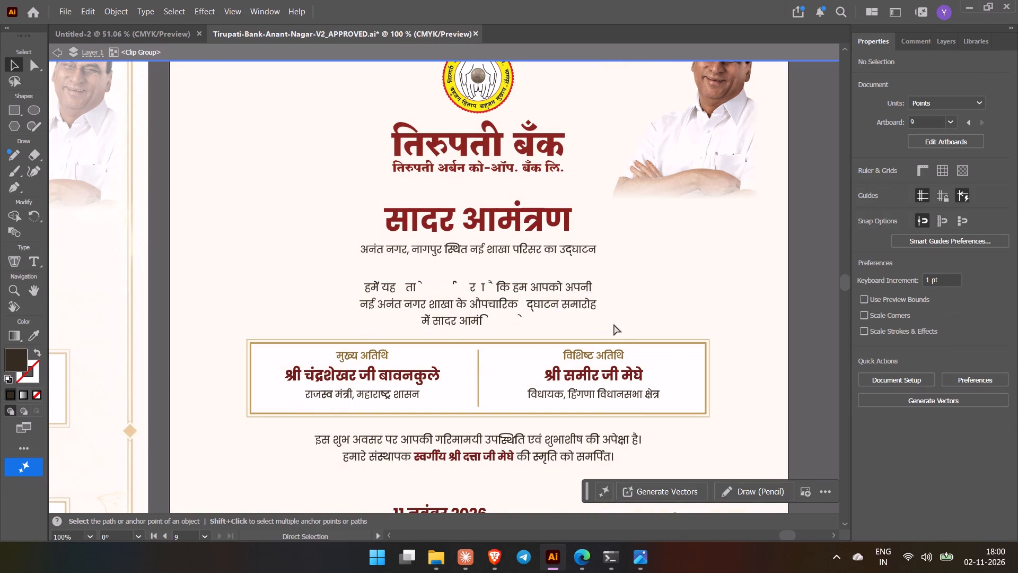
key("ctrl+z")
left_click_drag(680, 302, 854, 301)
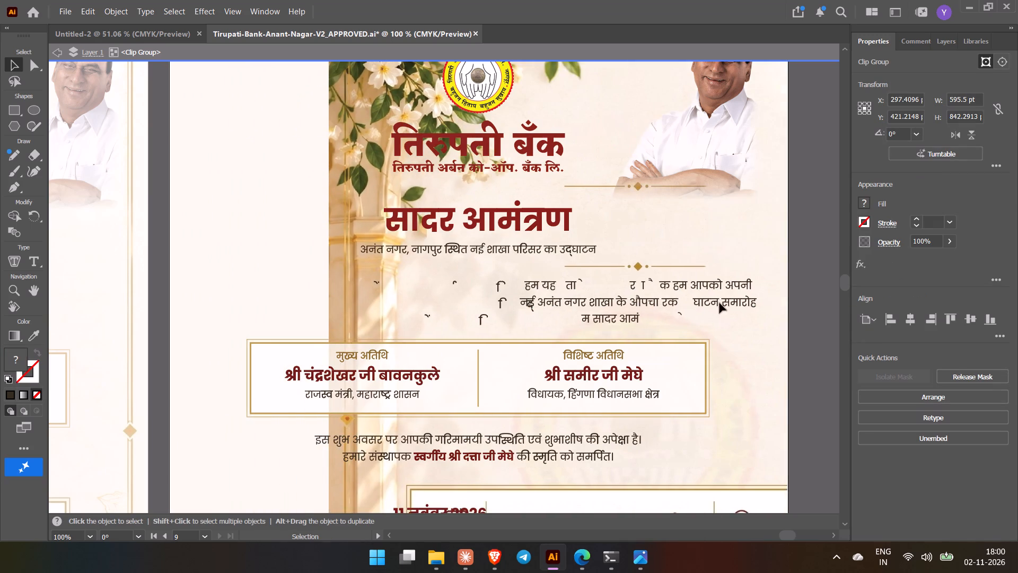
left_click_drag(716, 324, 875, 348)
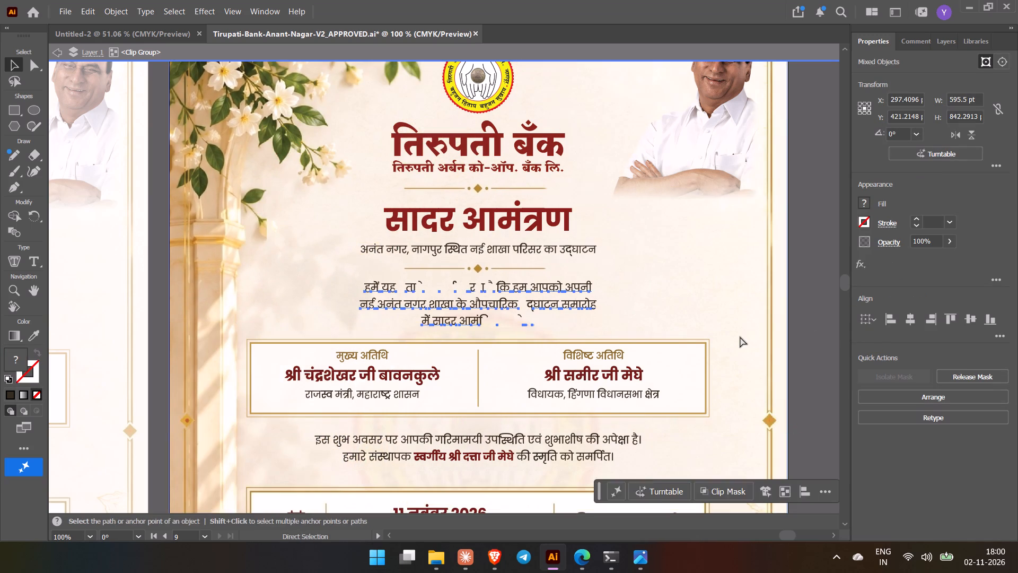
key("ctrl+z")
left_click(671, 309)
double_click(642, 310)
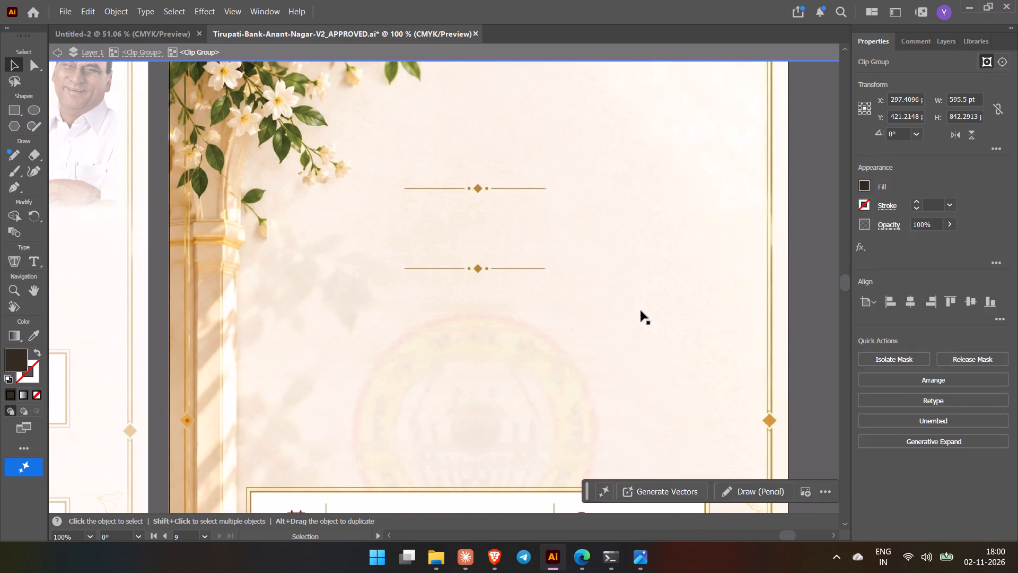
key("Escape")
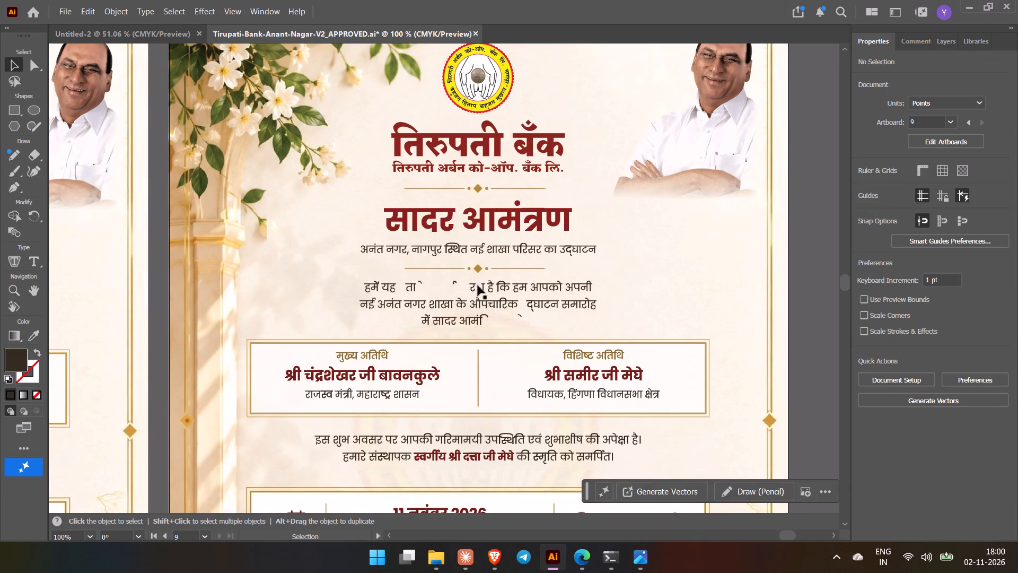
Reopen the clip group and move its background artwork sideways, clear of the Hindi paragraph.
left_click(478, 285)
double_click(376, 286)
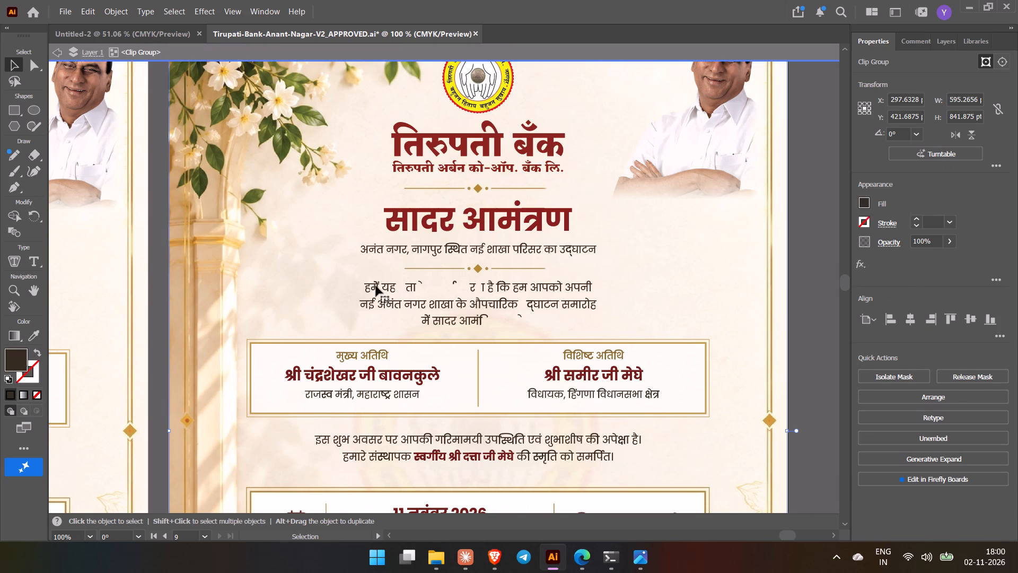
left_click(376, 286)
left_click(623, 341)
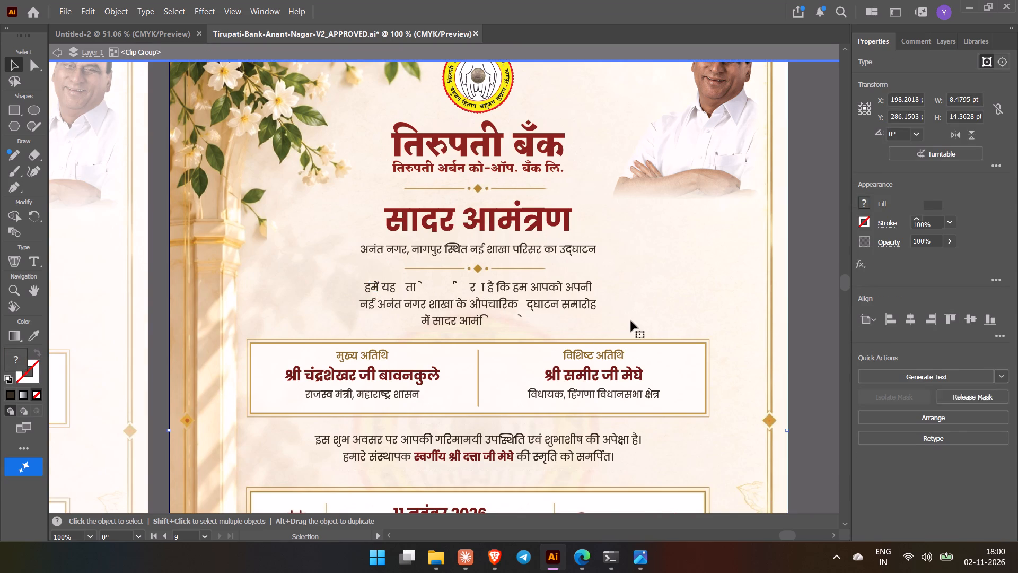
left_click_drag(633, 318, 753, 324)
left_click_drag(656, 326, 764, 330)
left_click_drag(645, 326, 748, 327)
left_click_drag(630, 324, 721, 320)
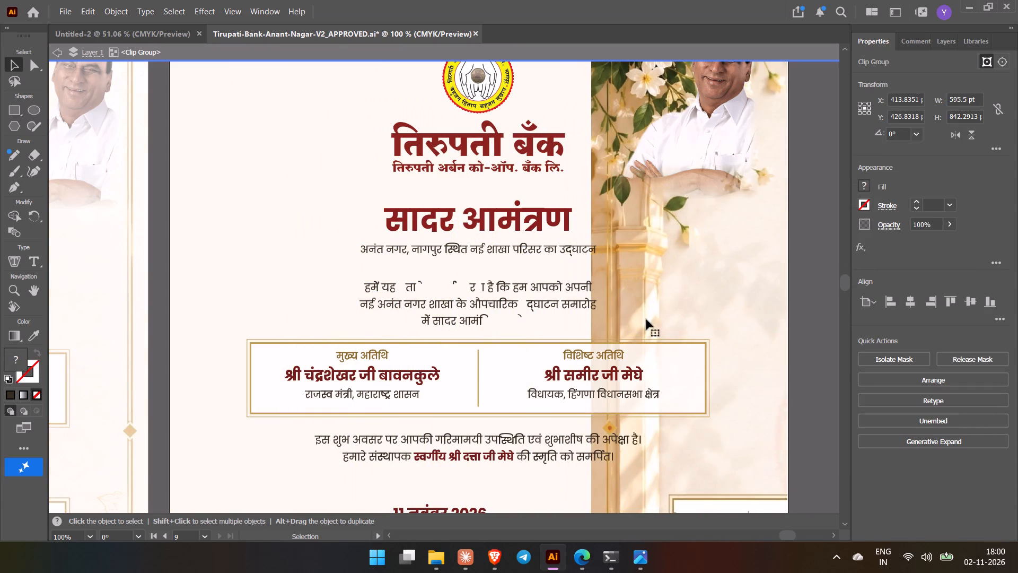
left_click_drag(627, 319, 698, 320)
left_click_drag(665, 322, 686, 322)
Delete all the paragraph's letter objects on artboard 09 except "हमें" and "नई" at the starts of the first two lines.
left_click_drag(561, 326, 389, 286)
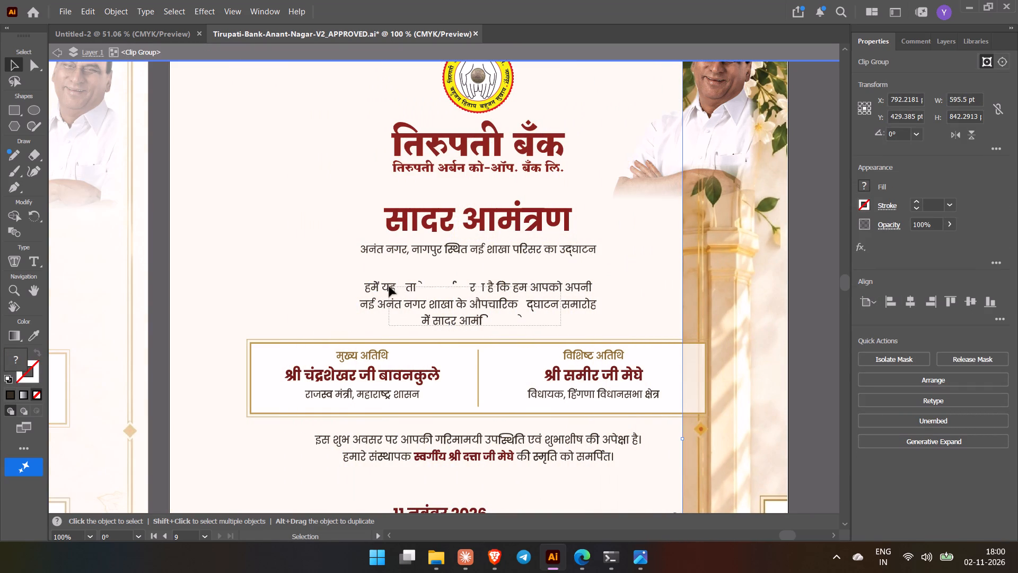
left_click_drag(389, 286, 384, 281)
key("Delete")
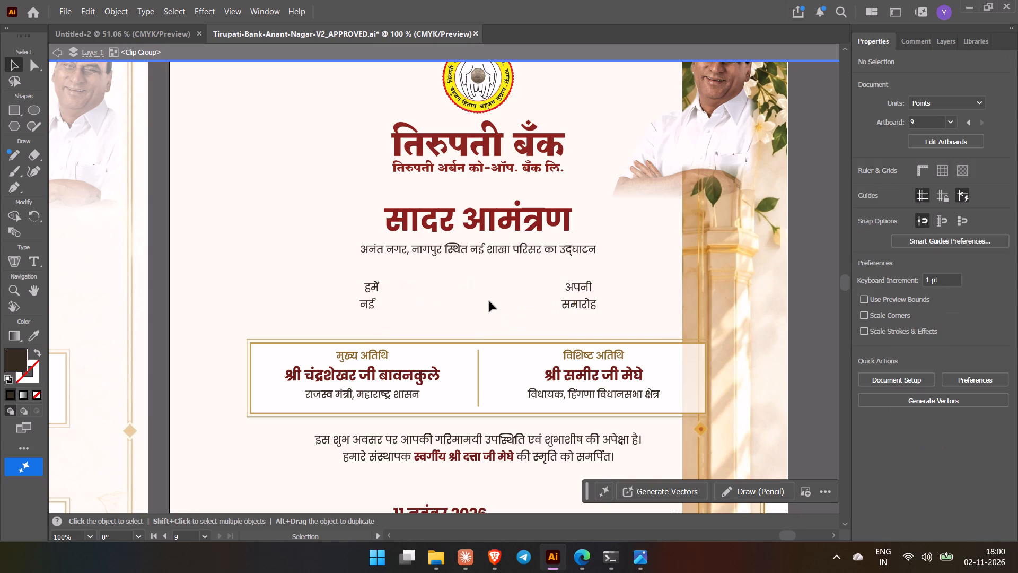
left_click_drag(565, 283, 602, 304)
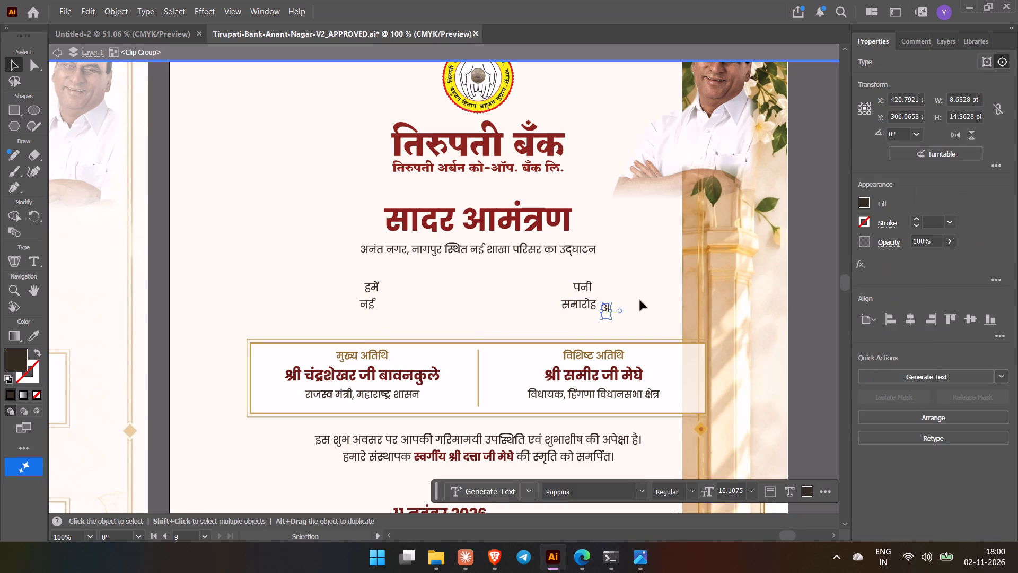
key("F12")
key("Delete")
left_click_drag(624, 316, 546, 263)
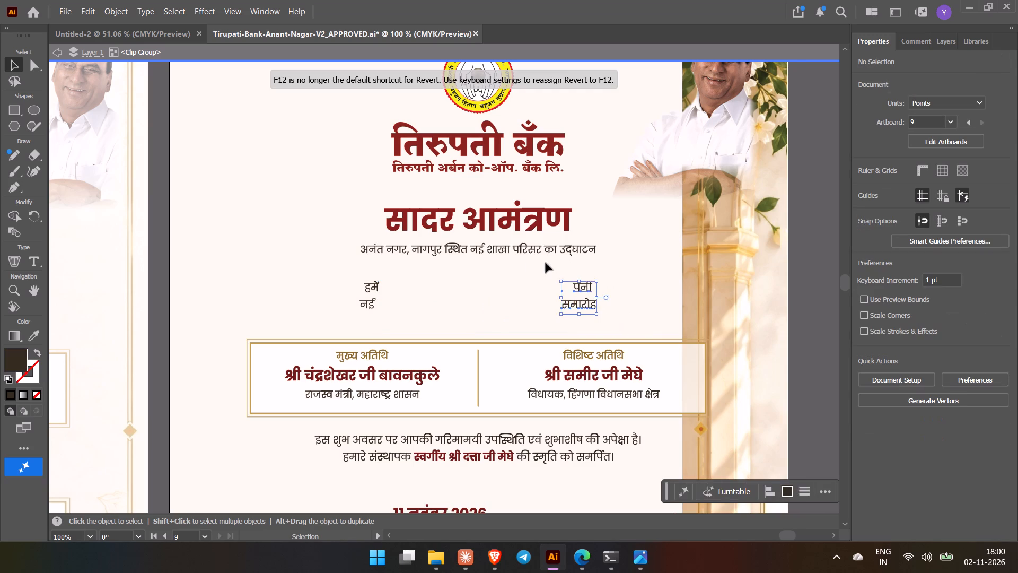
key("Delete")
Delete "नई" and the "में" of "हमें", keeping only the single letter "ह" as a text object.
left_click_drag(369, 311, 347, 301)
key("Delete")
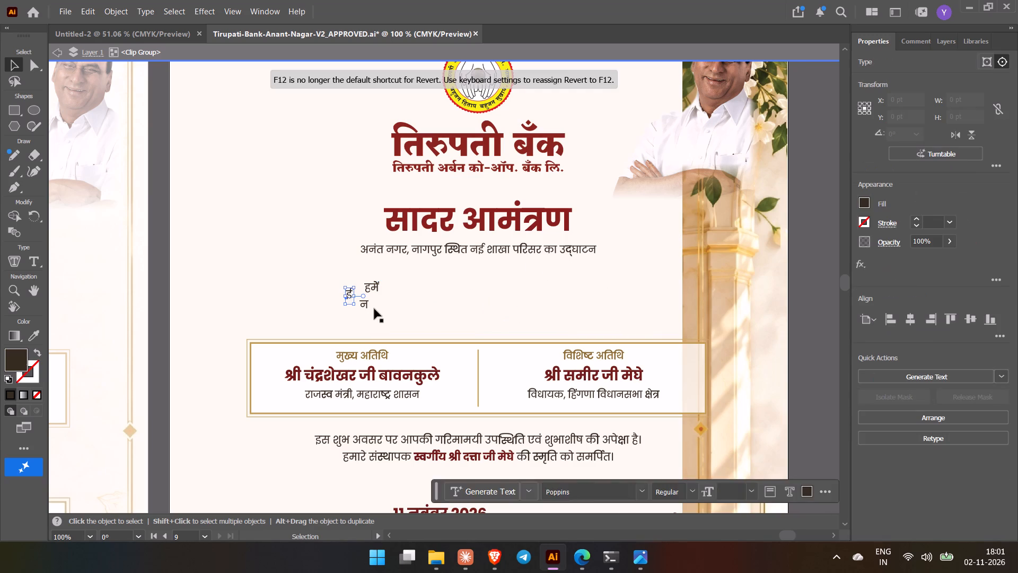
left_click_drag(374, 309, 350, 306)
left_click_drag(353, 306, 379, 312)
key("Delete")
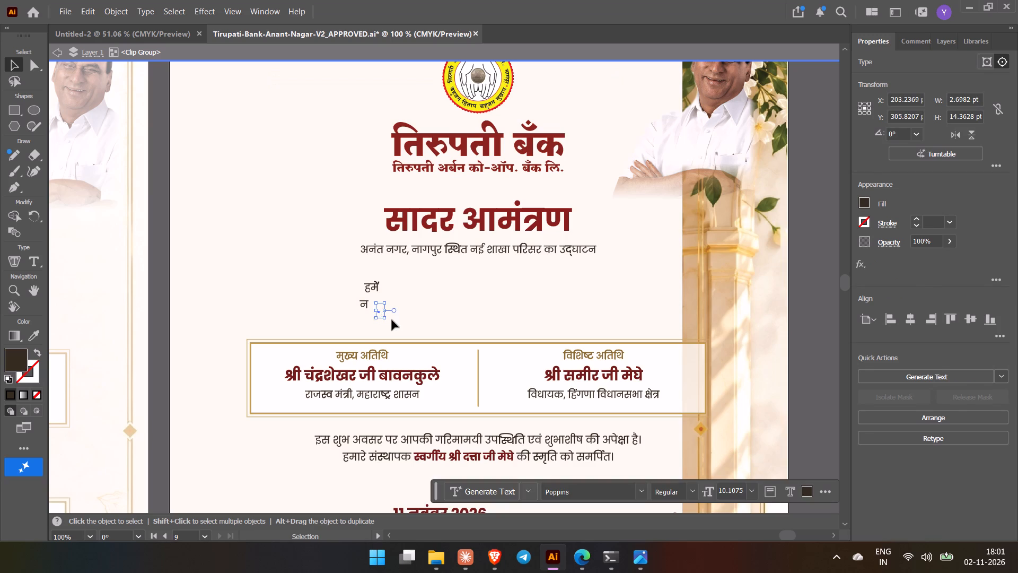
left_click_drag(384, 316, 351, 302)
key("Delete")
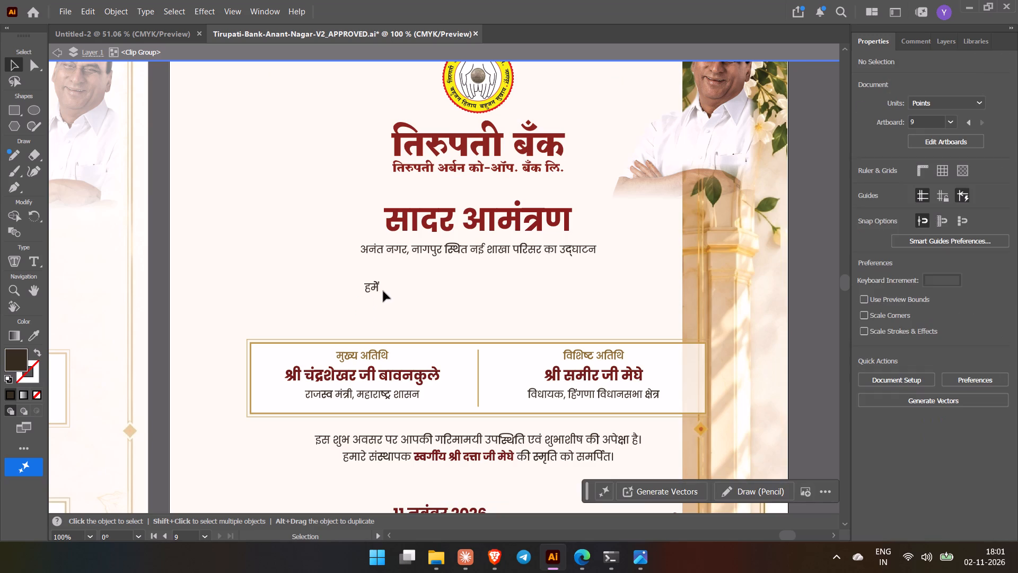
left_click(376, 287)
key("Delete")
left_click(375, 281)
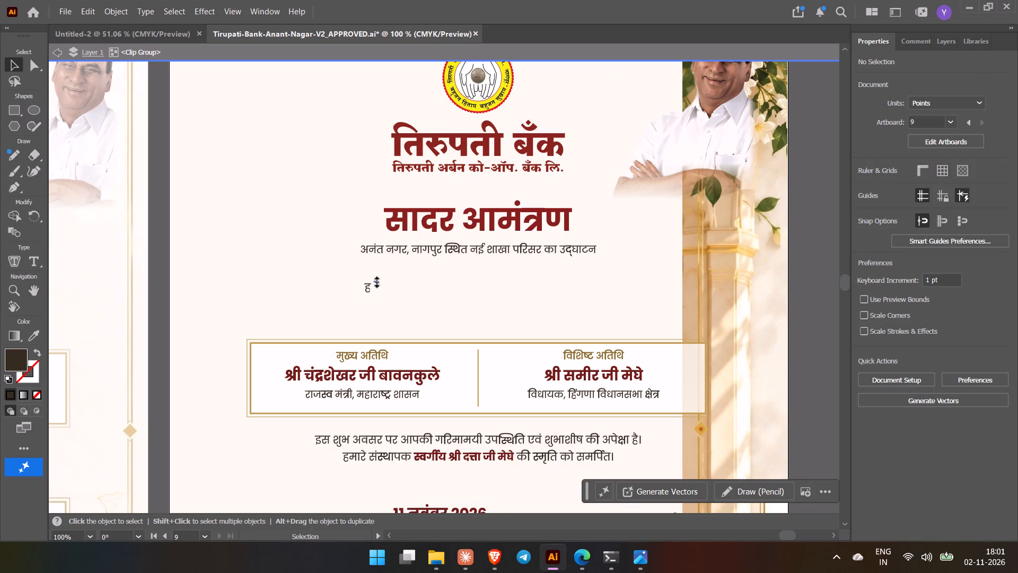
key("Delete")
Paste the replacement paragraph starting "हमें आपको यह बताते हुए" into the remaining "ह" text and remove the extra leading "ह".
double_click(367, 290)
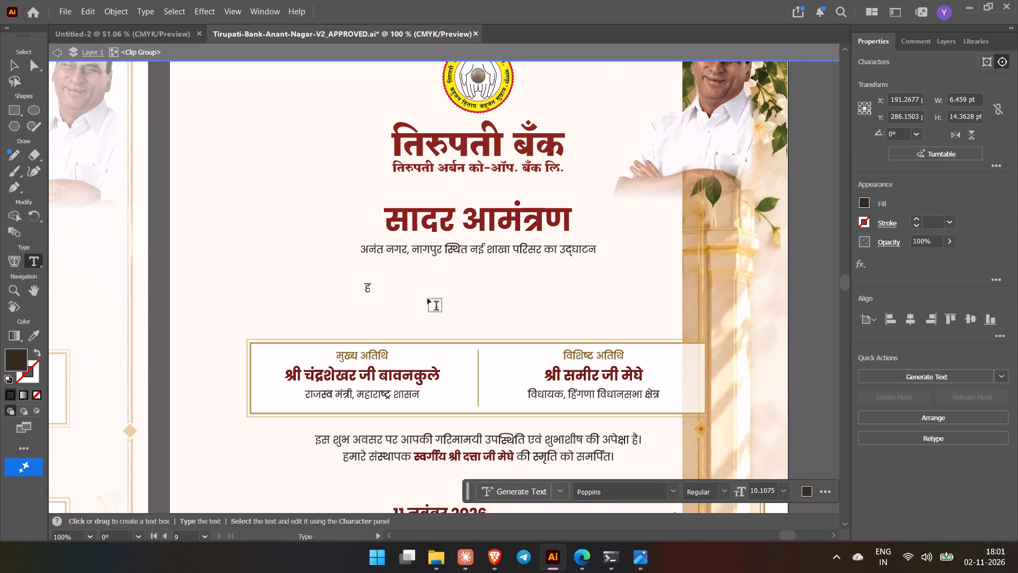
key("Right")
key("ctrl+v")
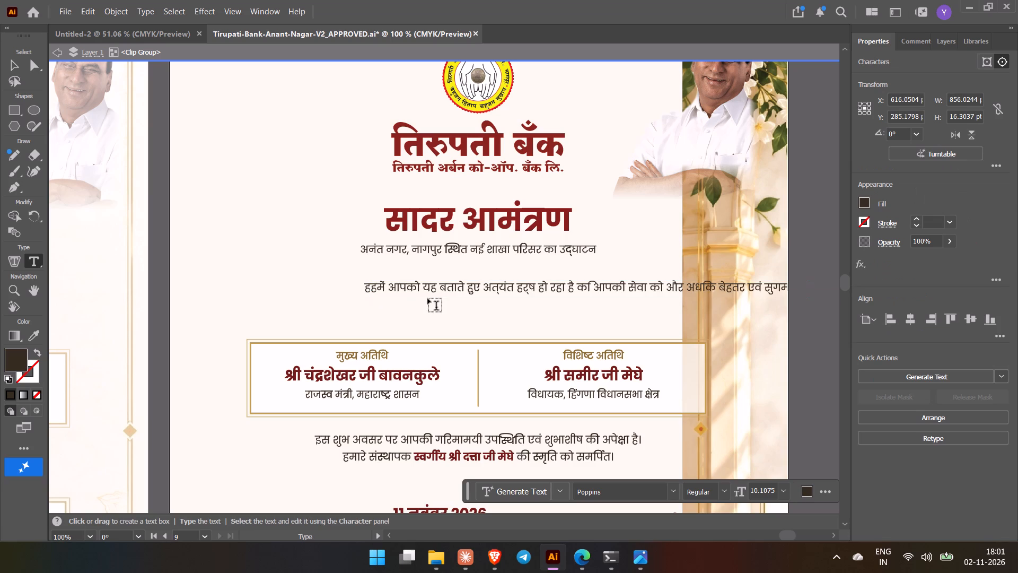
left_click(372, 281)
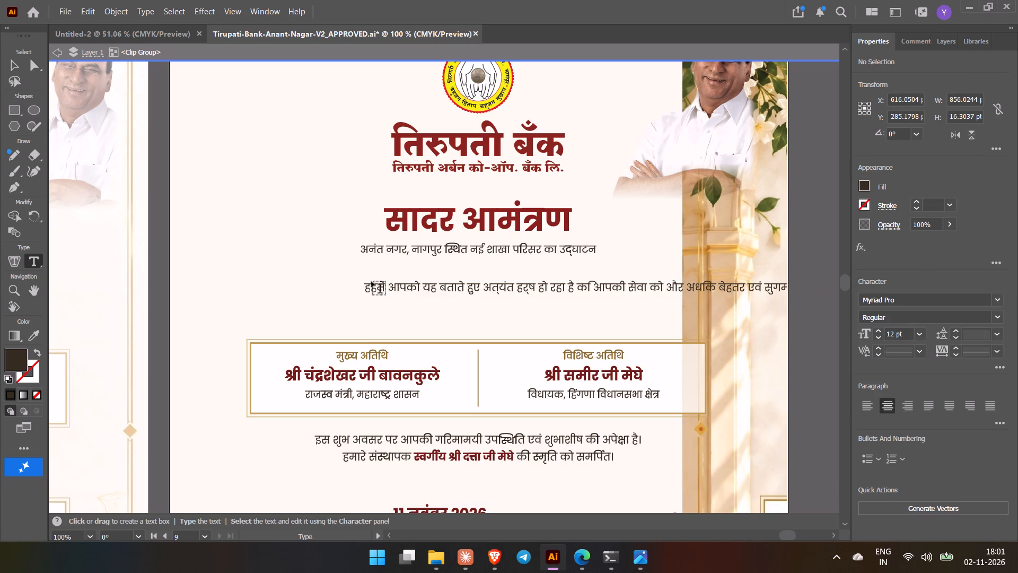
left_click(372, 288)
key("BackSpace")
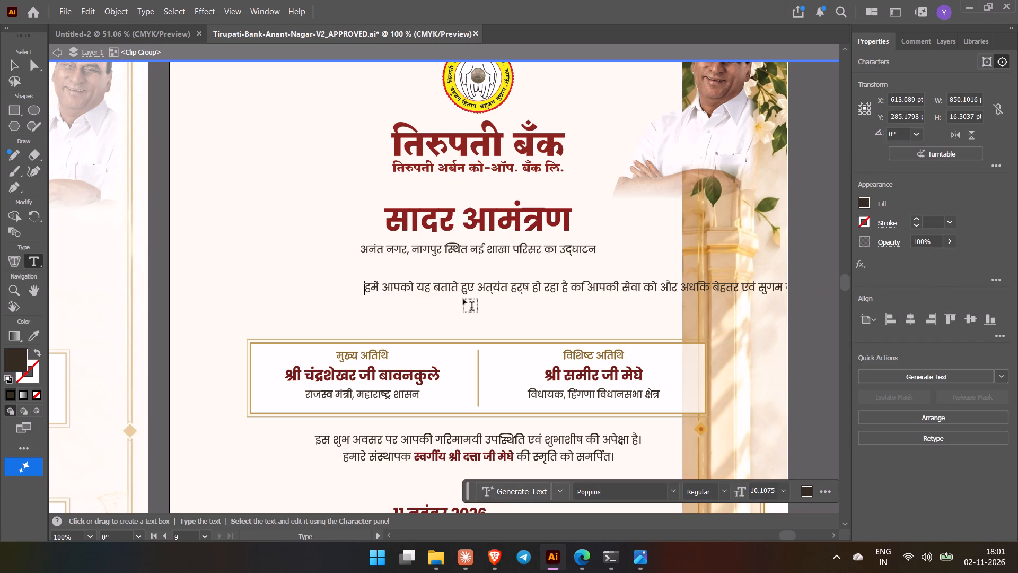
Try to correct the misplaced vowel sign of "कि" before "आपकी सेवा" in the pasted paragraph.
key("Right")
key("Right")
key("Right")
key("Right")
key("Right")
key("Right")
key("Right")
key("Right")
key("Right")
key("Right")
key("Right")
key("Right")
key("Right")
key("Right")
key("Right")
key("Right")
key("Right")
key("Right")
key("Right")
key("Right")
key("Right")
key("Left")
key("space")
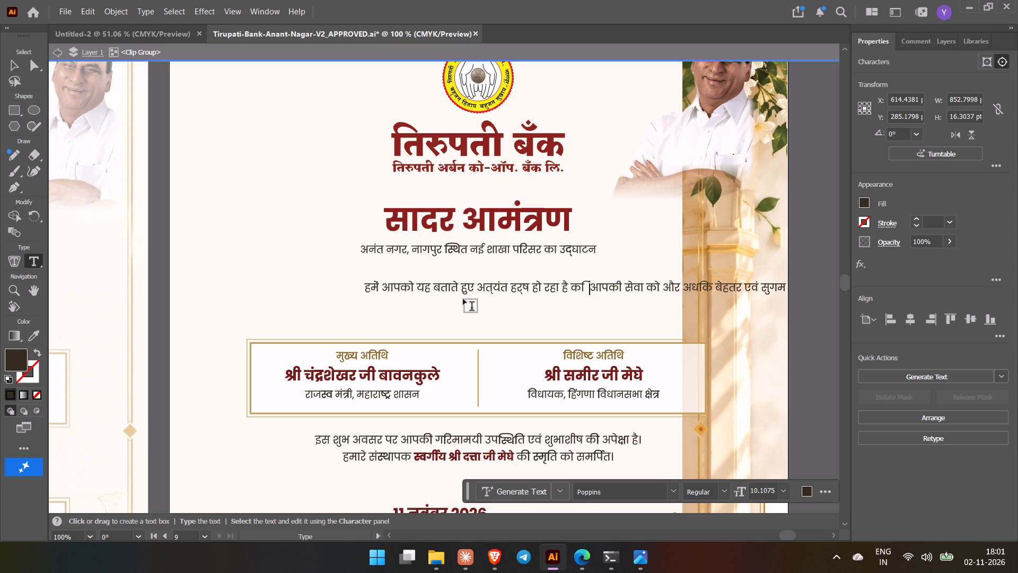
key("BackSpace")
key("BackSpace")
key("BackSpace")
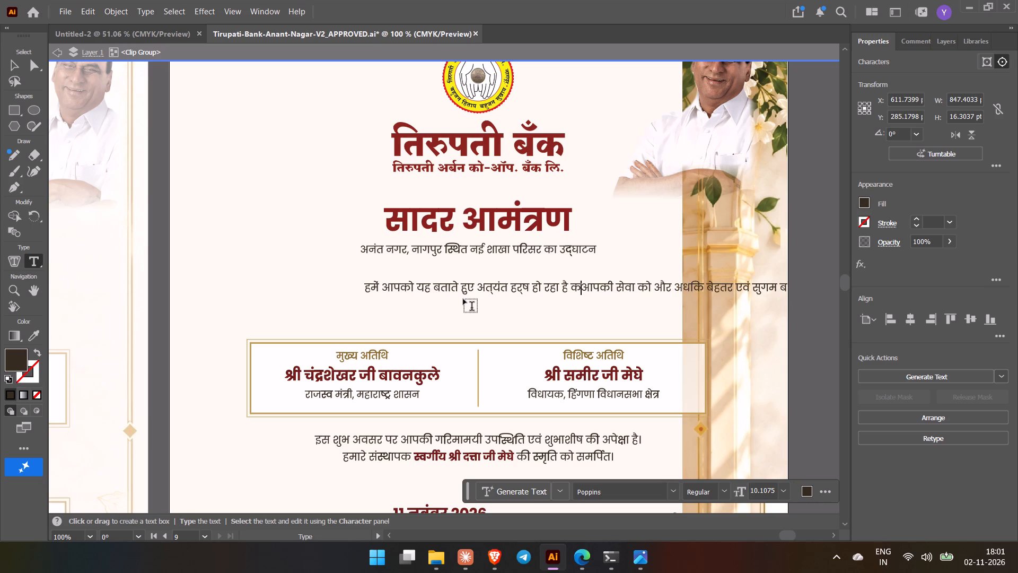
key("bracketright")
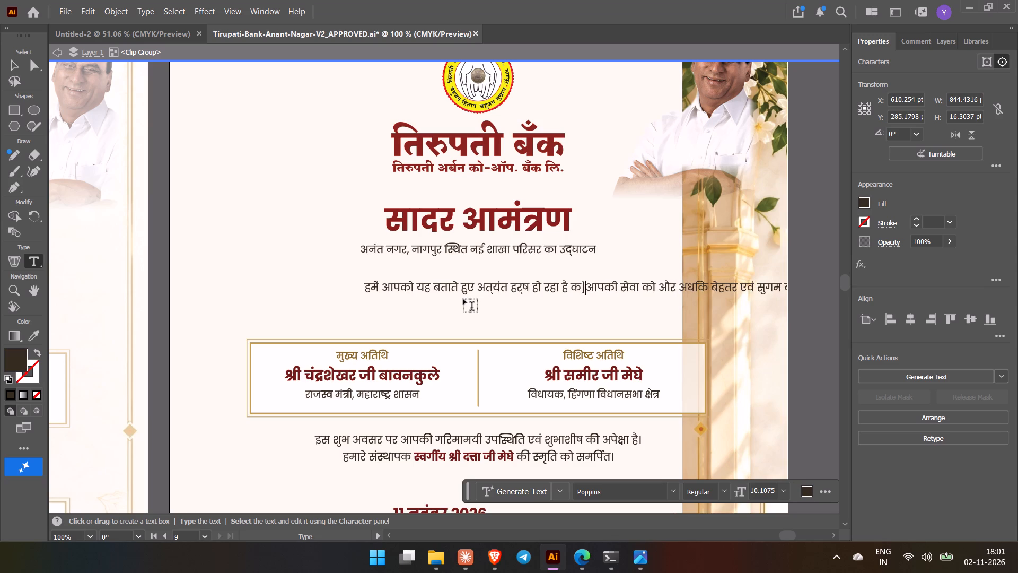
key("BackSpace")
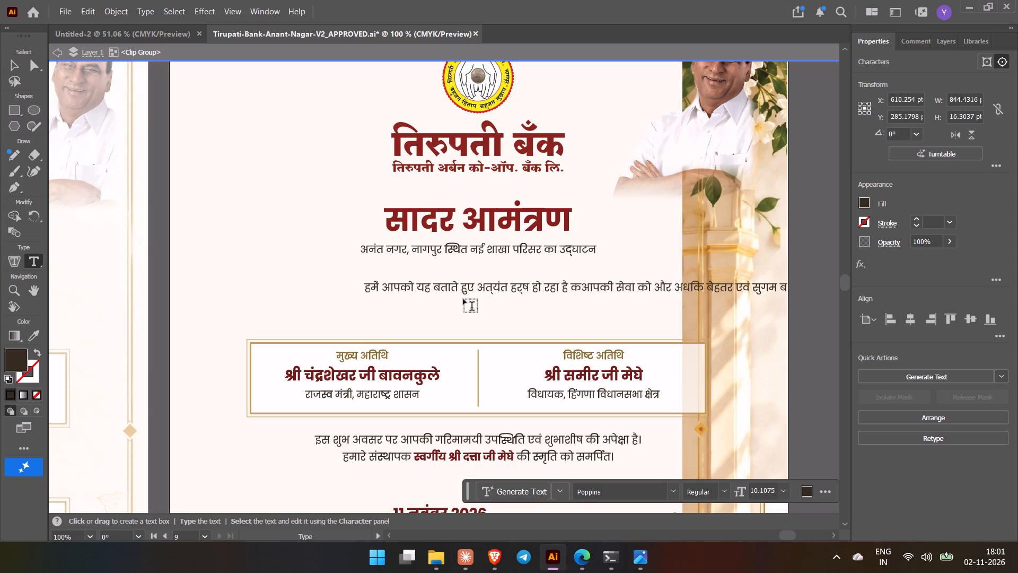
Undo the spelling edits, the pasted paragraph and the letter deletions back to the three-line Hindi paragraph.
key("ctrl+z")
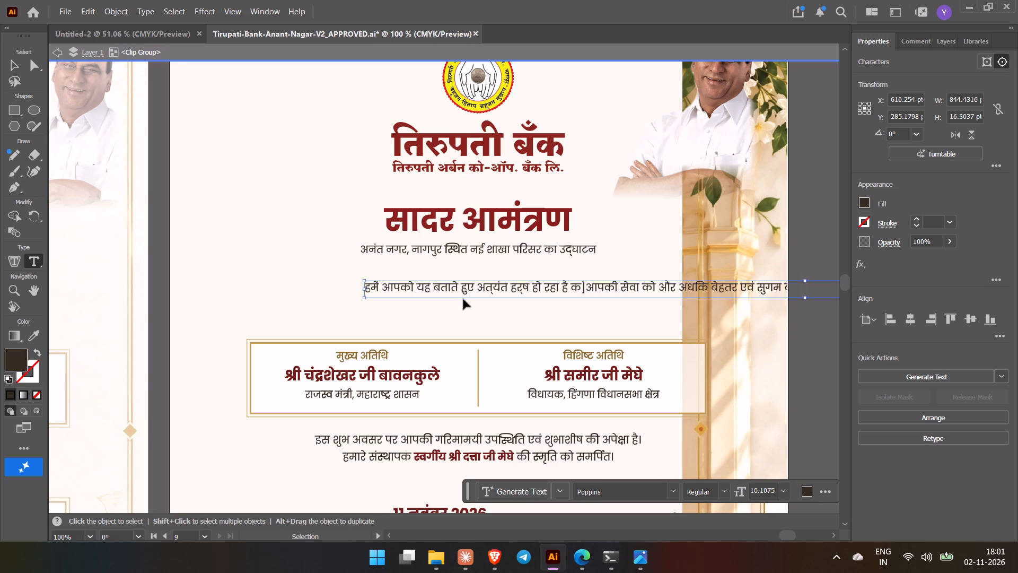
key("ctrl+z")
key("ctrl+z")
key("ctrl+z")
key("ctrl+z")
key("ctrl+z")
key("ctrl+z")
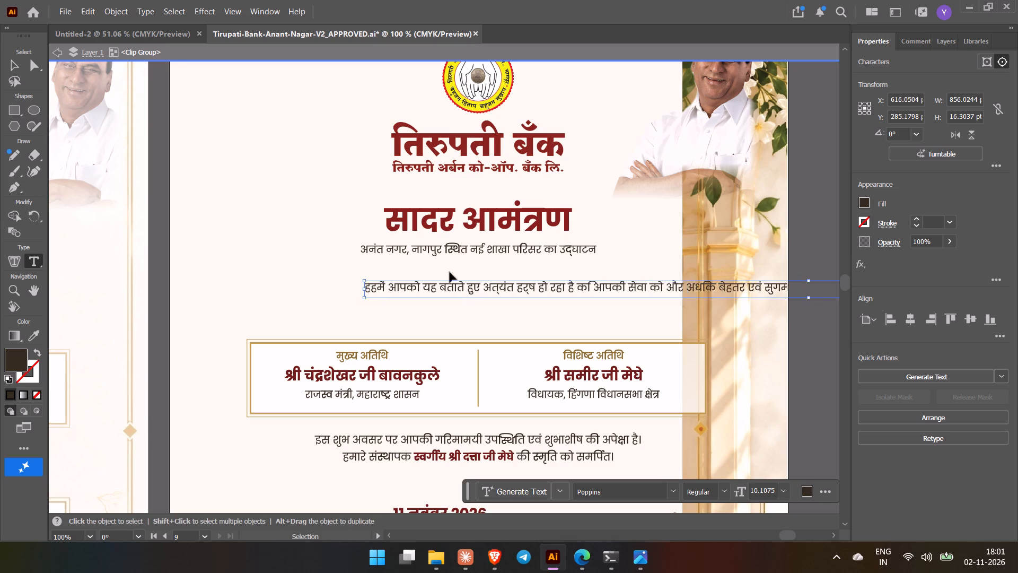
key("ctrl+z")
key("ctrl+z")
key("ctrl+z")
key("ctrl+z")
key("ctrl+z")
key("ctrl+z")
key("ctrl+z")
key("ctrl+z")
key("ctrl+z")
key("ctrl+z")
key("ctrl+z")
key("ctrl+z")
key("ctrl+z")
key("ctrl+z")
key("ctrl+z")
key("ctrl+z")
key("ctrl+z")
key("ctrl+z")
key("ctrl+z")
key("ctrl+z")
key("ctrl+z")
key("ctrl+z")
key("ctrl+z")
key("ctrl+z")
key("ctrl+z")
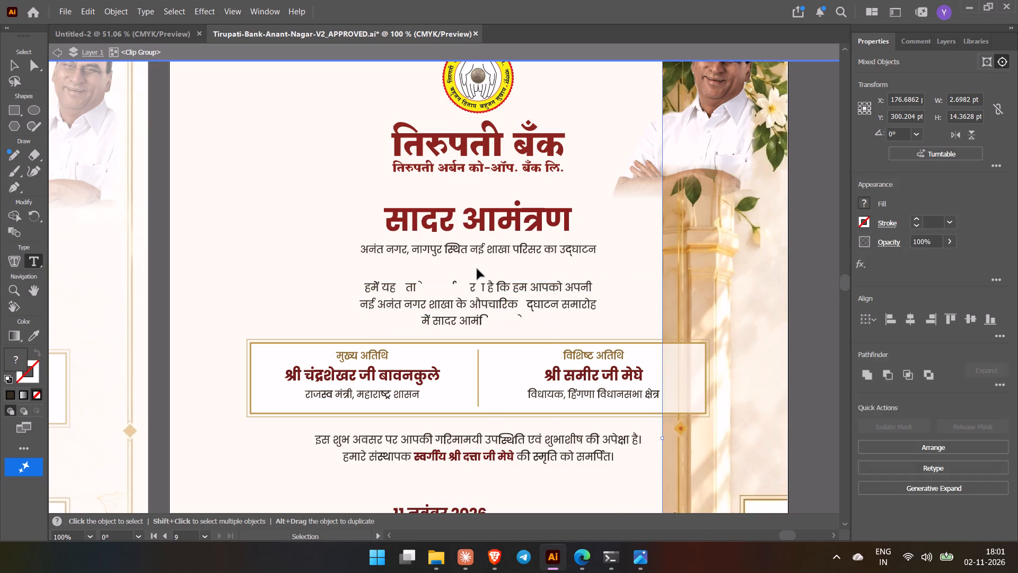
Undo the letter deletions and text edits in the Hindi invitation paragraph on artboard 09.
scroll(425, 296, "up", 5)
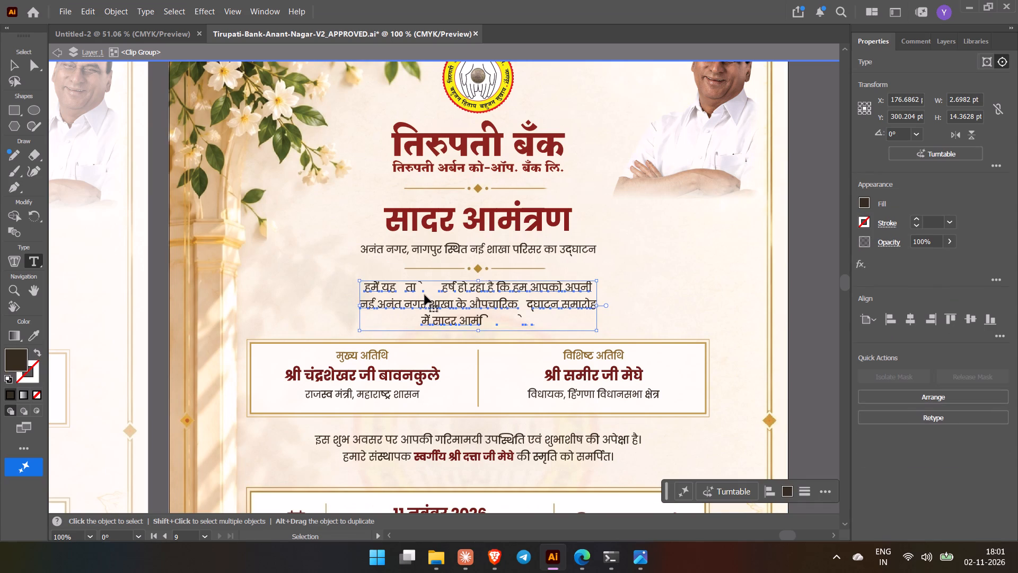
key("ctrl+z")
key("ctrl+z")
key("ctrl+z")
key("ctrl+z")
scroll(425, 294, "up", 4)
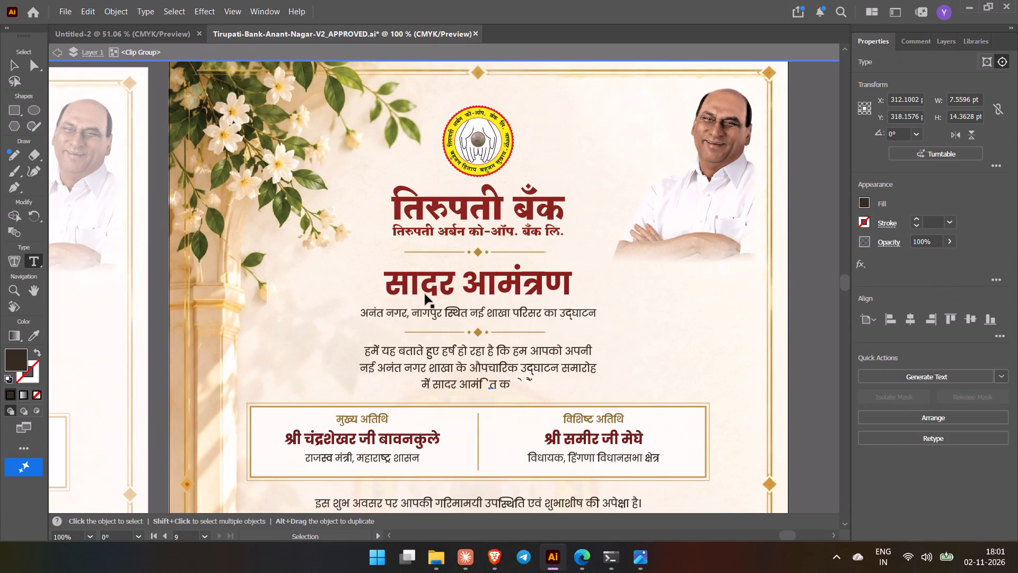
scroll(425, 294, "up", 10)
key("ctrl+z")
key("ctrl+z")
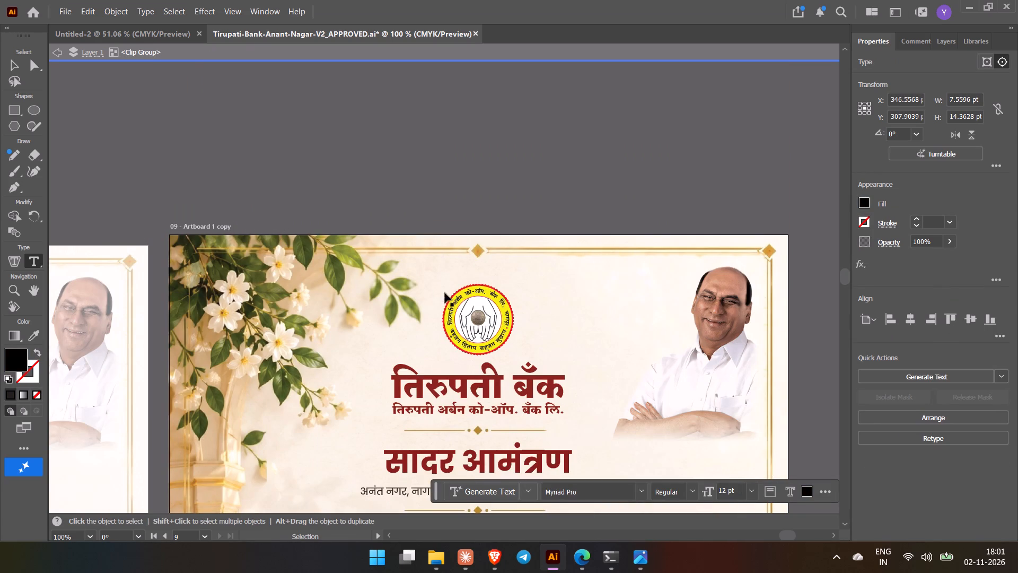
key("ctrl+z")
key("ctrl+z")
key("ctrl+z")
key("ctrl+z")
key("ctrl+z")
key("ctrl+z")
key("ctrl+z")
key("ctrl+z")
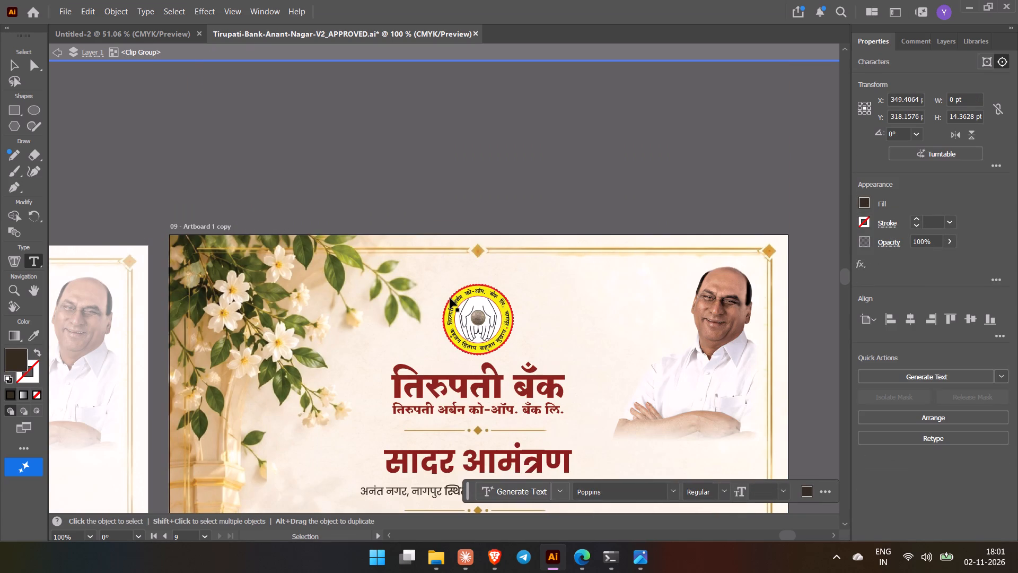
scroll(449, 300, "down", 9)
key("ctrl+z")
key("ctrl+z")
key("ctrl+z")
key("ctrl+z")
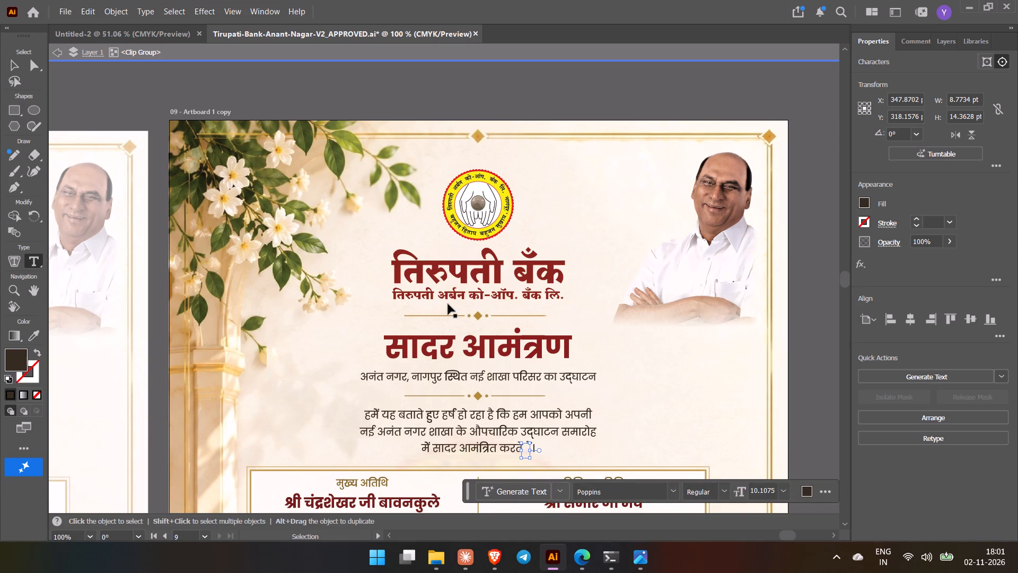
Undo the remaining paragraph edits and the duplication of artboard 08.
key("ctrl+z")
key("ctrl+z")
key("ctrl+z")
key("ctrl+z")
key("ctrl+z")
key("ctrl+z")
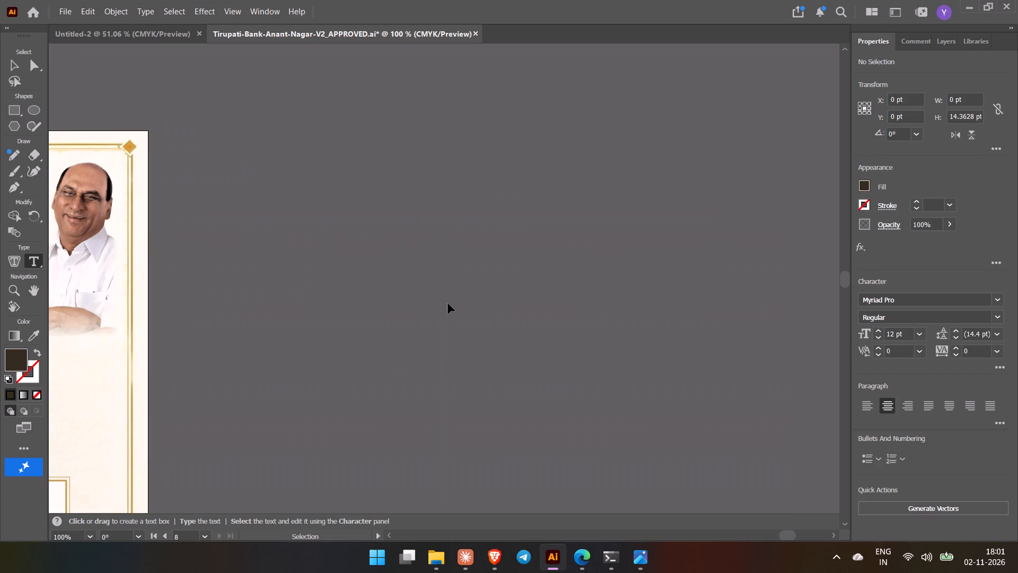
Review the original invitation on artboard 08 from its heading down to the contact details and QR code.
scroll(310, 275, "up", 20, "ctrl")
scroll(310, 275, "up", 13, "ctrl")
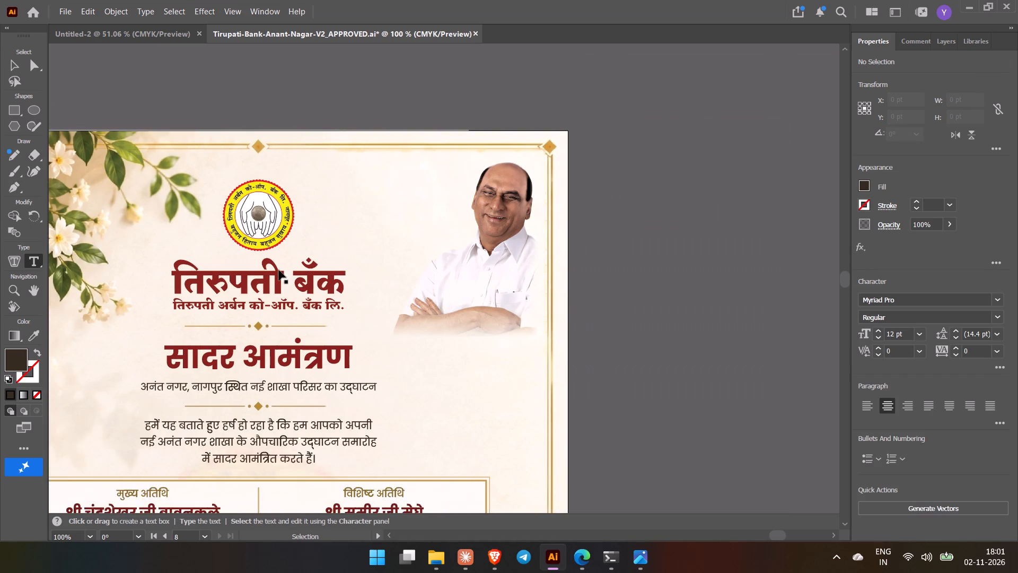
scroll(279, 270, "up", 12, "ctrl")
scroll(279, 270, "down", 19)
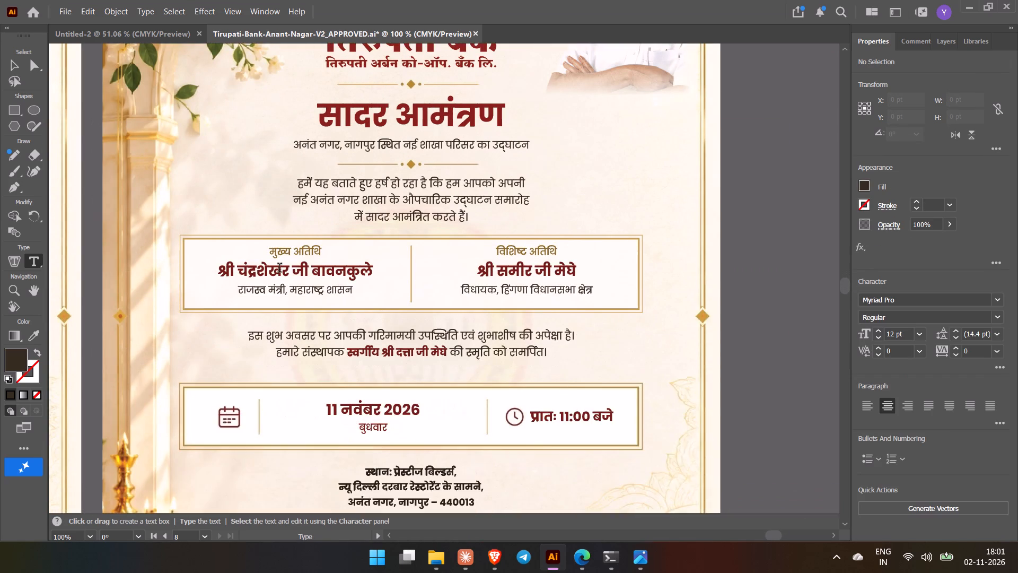
scroll(279, 269, "down", 18)
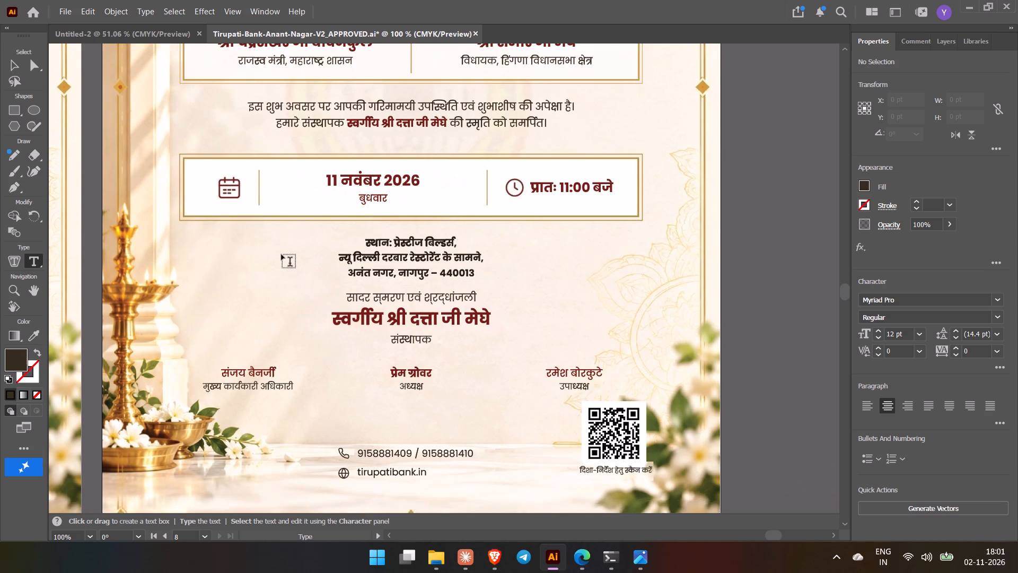
scroll(282, 255, "up", 20)
scroll(282, 255, "up", 17)
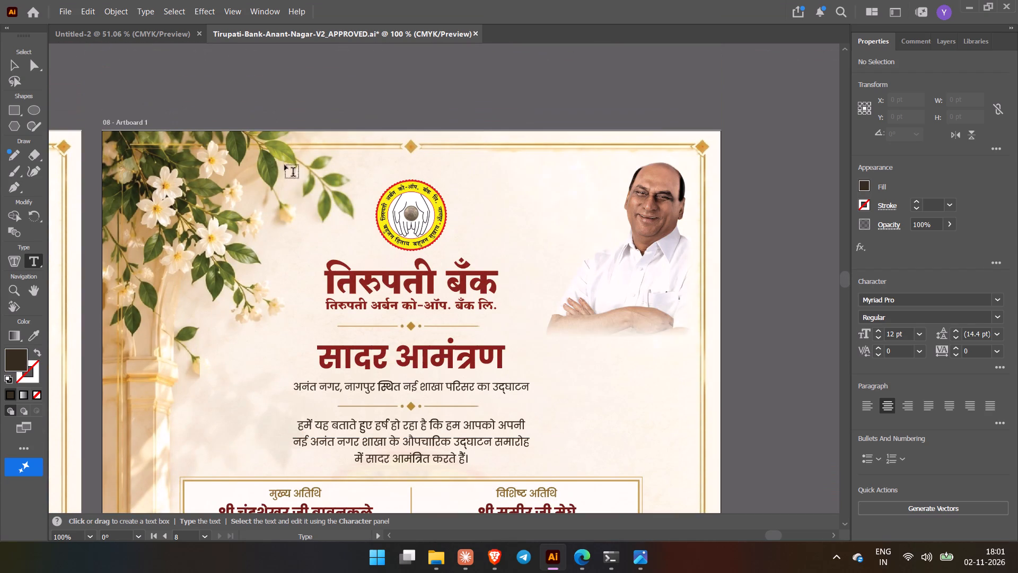
Set up an Adobe PDF export limited to the artboard range 8-8.
left_click(71, 11)
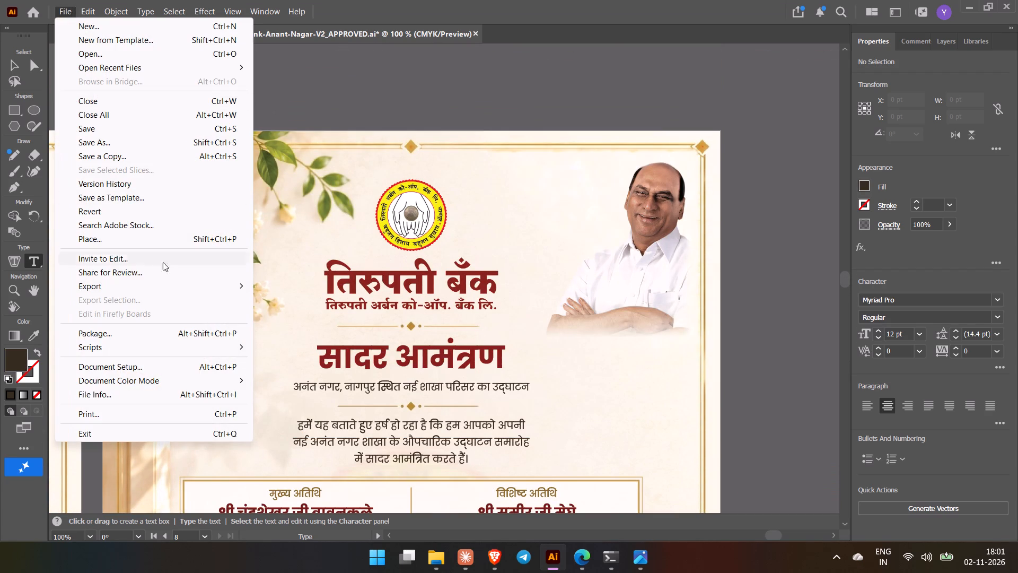
left_click(197, 285)
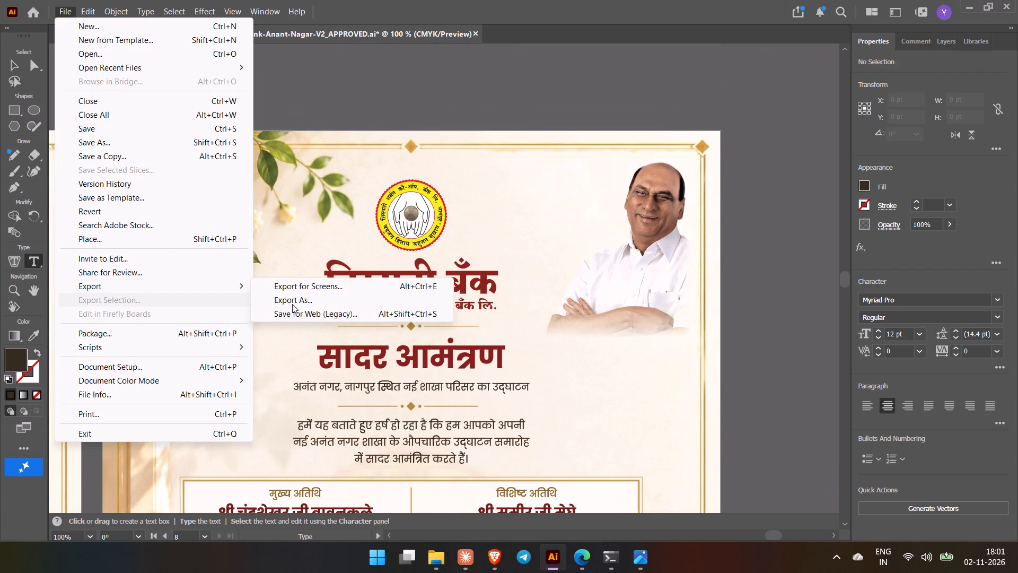
left_click(292, 304)
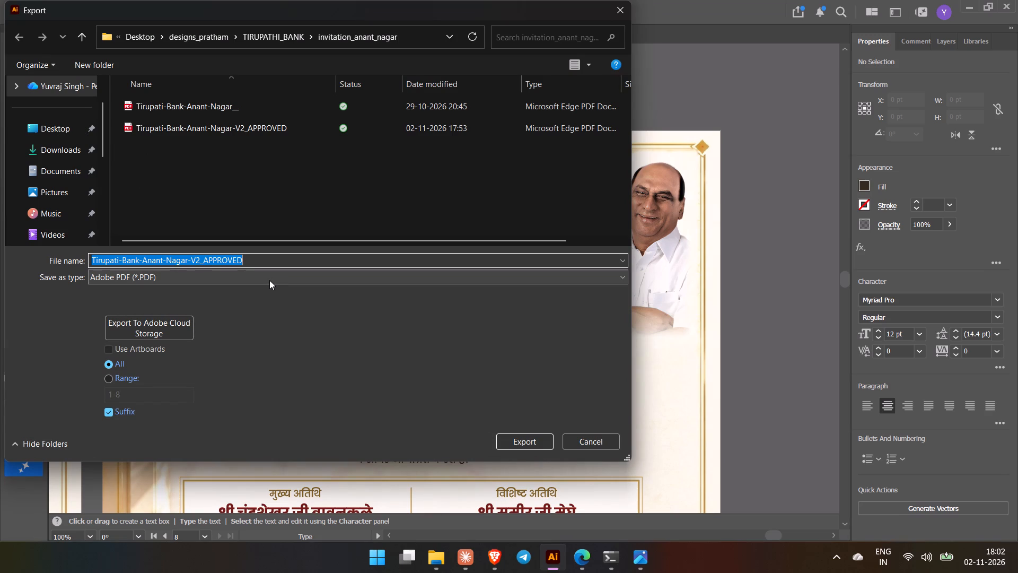
left_click(107, 379)
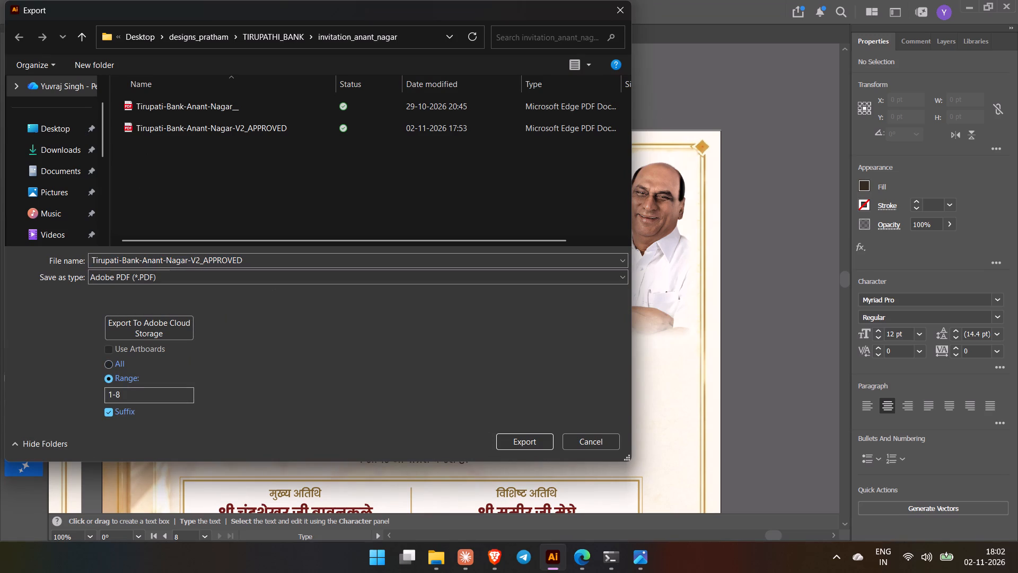
left_click(131, 395)
key("ctrl+a")
type("8-8")
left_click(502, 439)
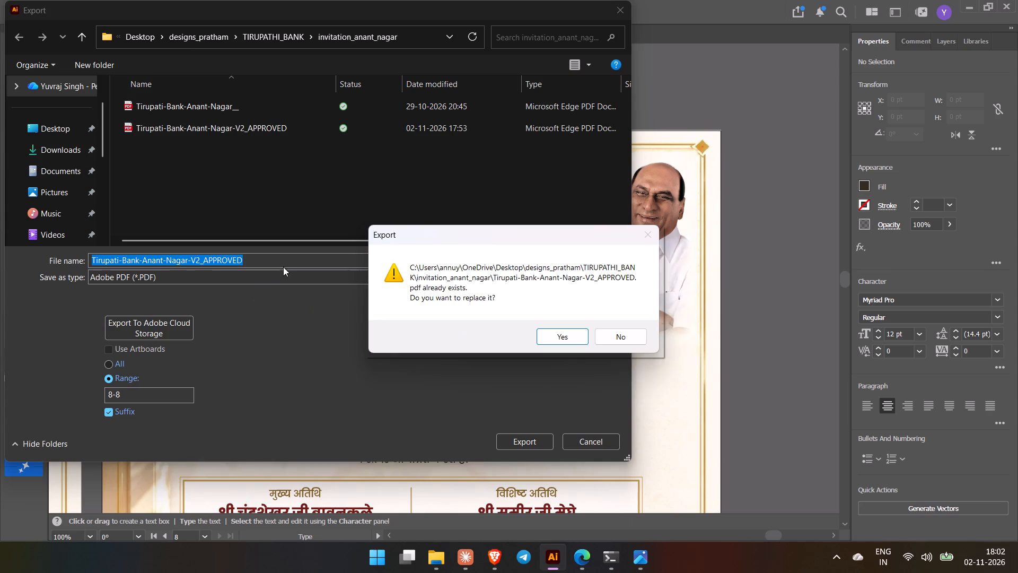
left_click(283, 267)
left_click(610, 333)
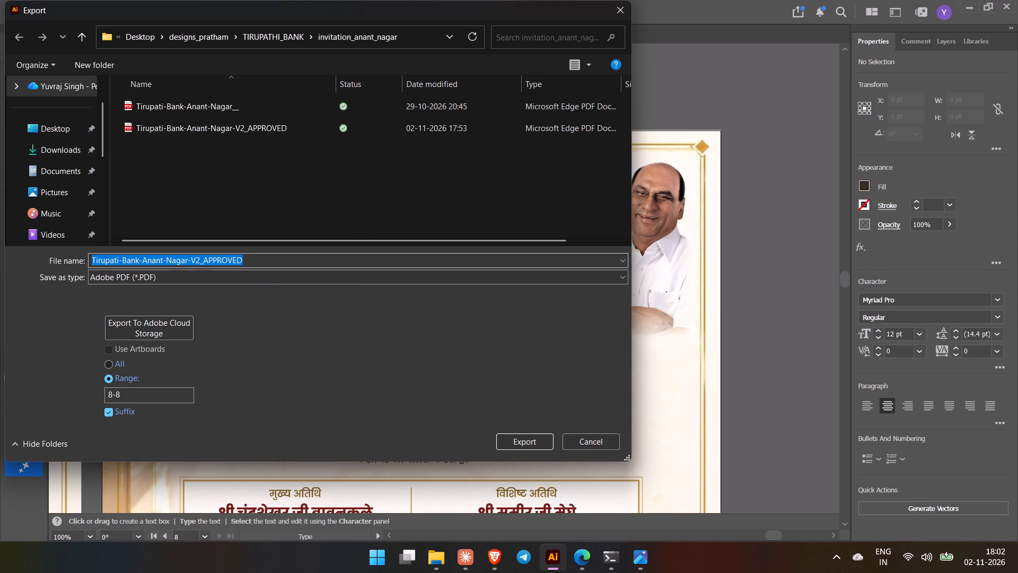
Export the artboard PDF to the Downloads folder under the file name to-do.
type("to")
left_click(49, 160)
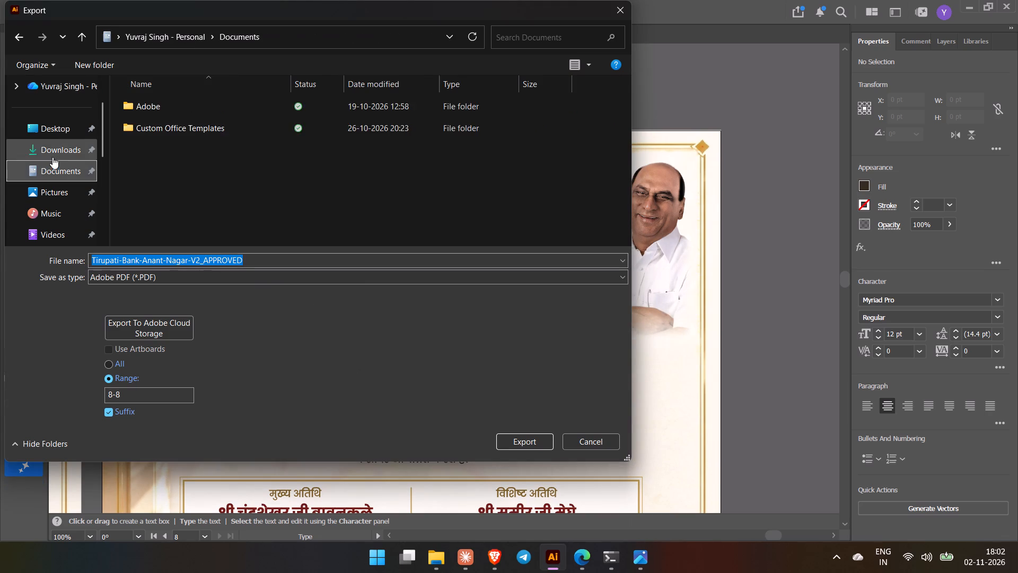
left_click(60, 146)
left_click(169, 257)
triple_click(173, 256)
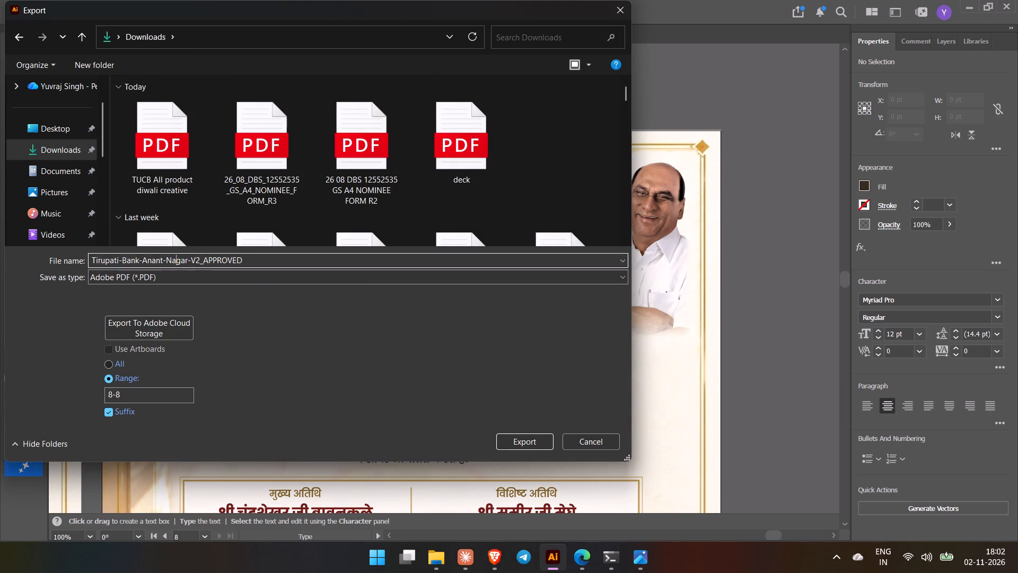
left_click(174, 255)
key("ctrl+a")
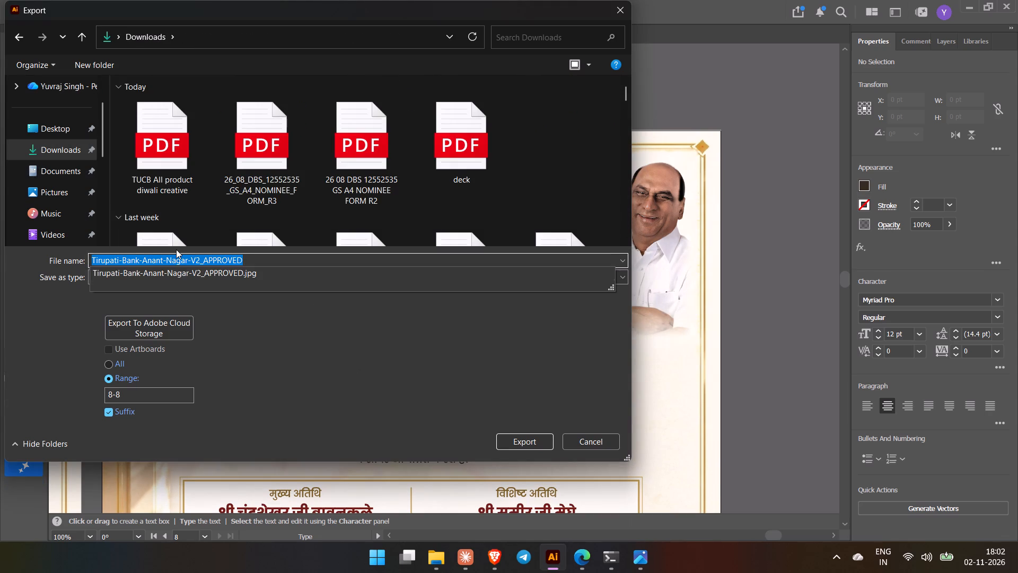
type("to-do")
key("Return")
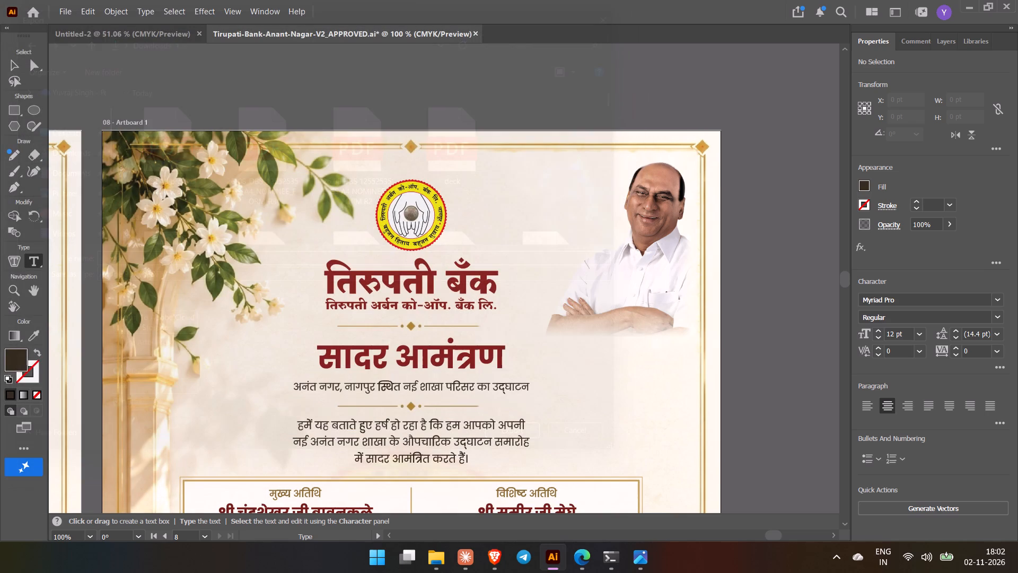
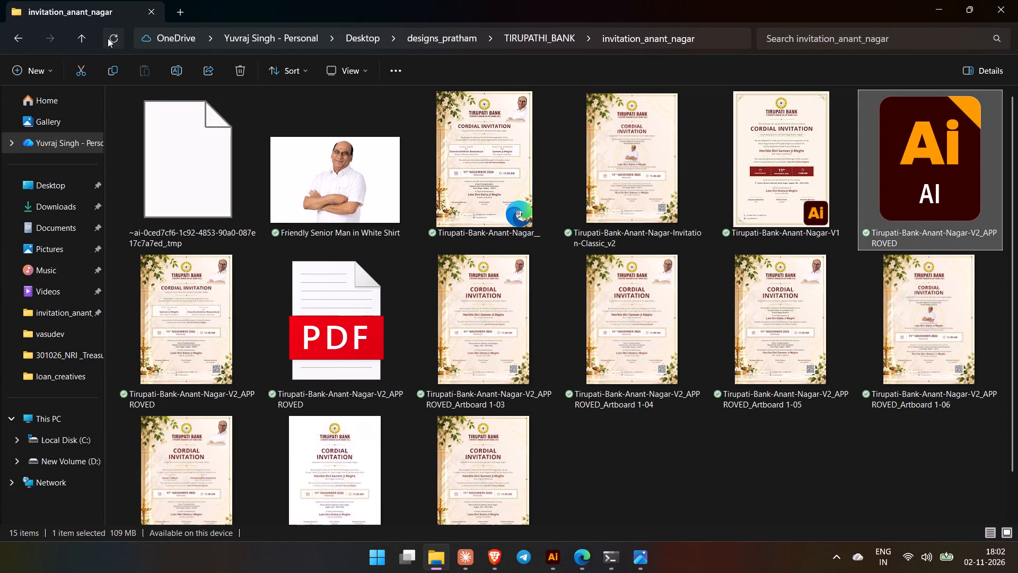
Upload the to-do PDF from the Downloads folder to the Canva home page in the browser.
left_click(74, 207)
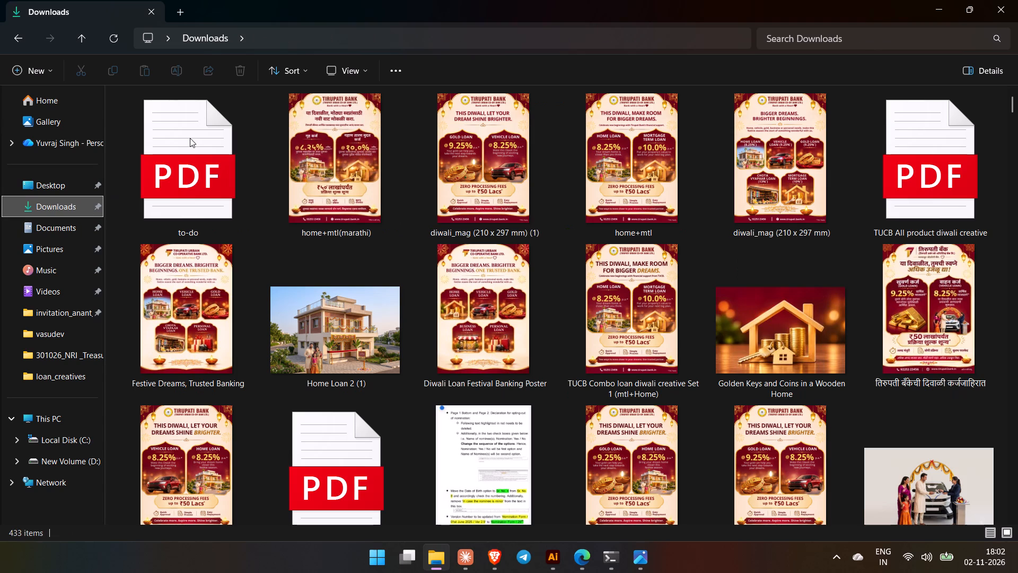
left_click_drag(190, 138, 292, 212)
key("alt+Tab")
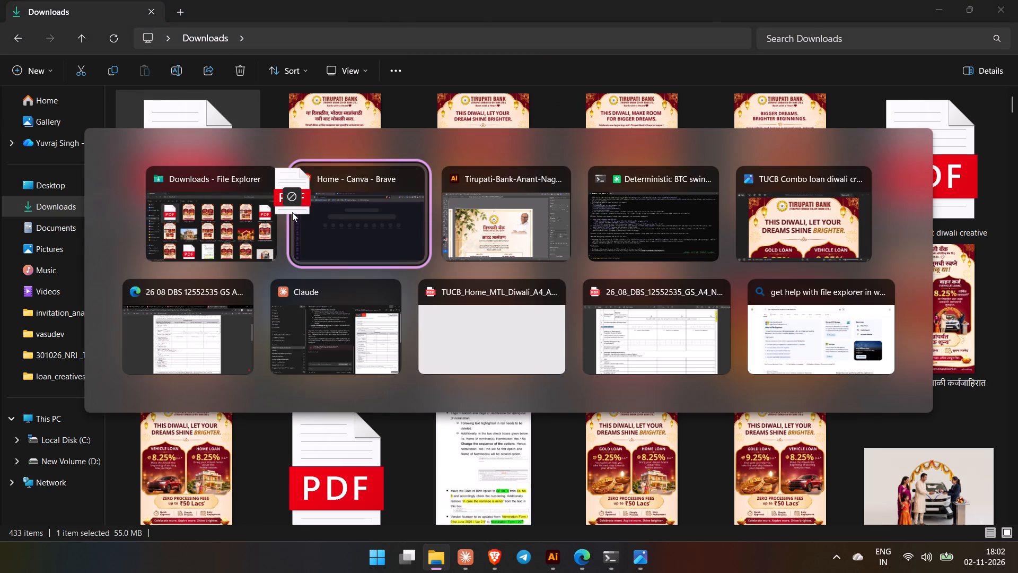
left_click_drag(292, 212, 393, 247)
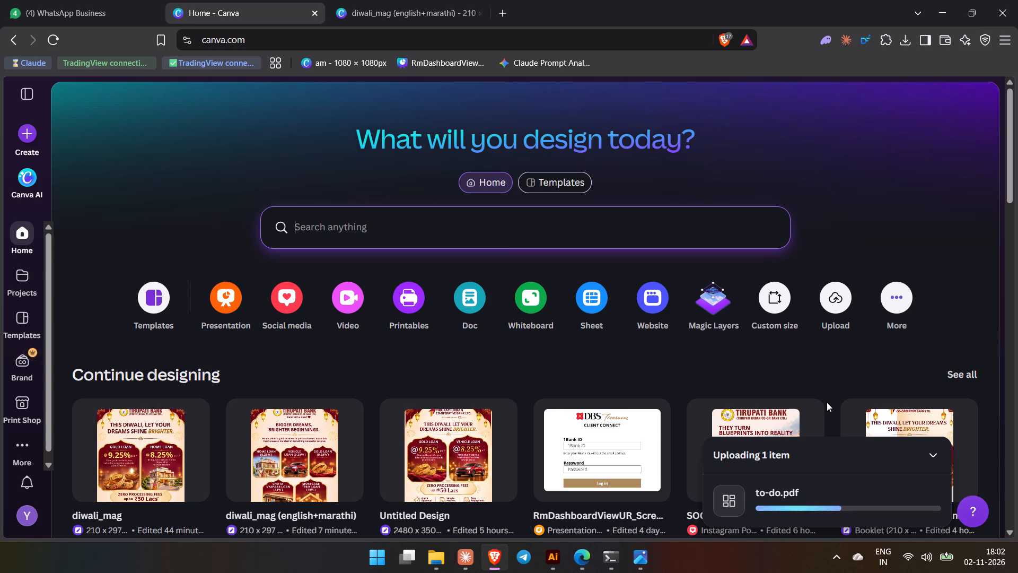
Back in Illustrator, set up another Adobe PDF export of the invitation limited to the artboard range 8-8.
left_click(555, 554)
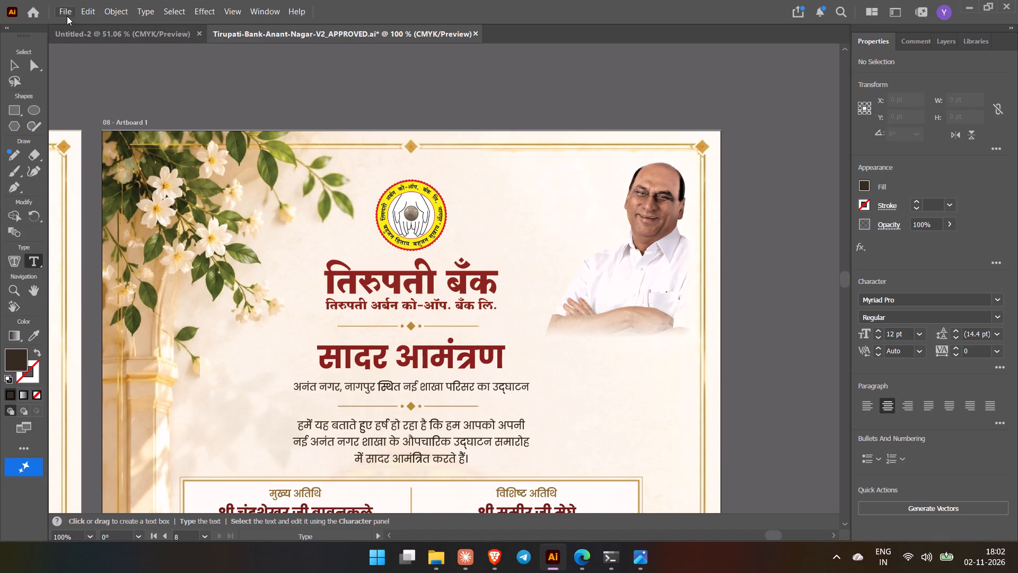
left_click(64, 3)
left_click(178, 284)
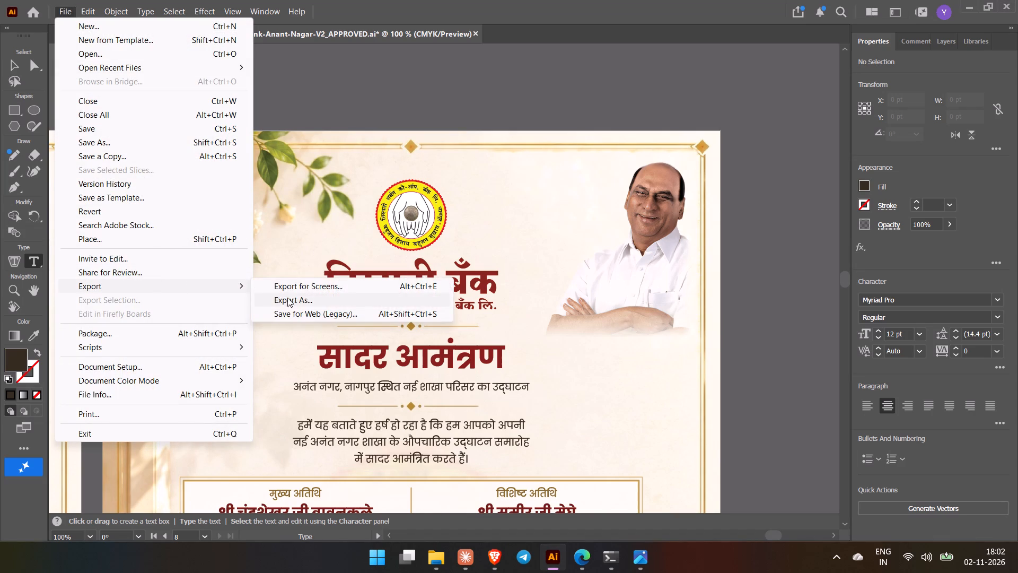
left_click(296, 301)
left_click(113, 381)
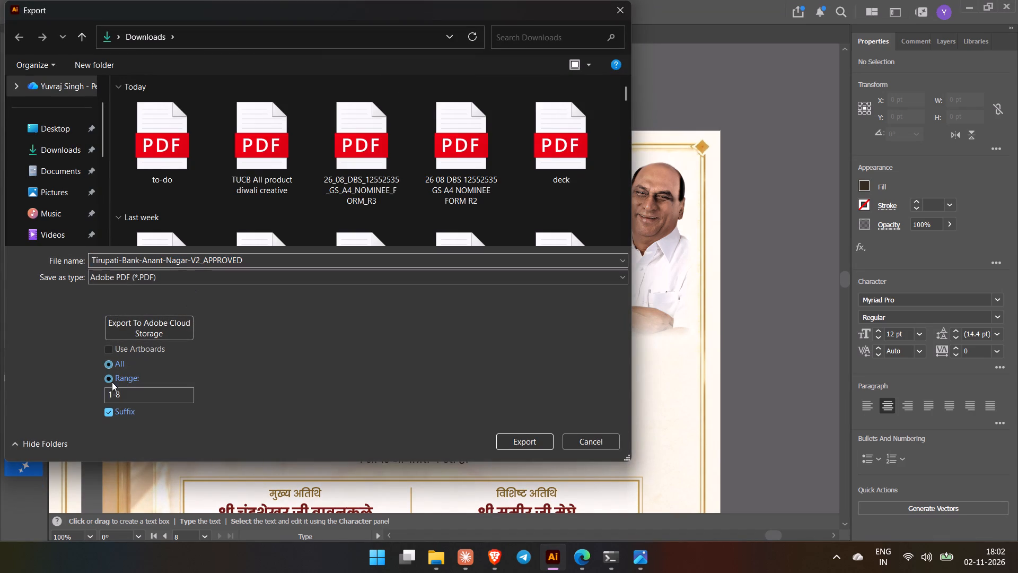
left_click(128, 396)
key("ctrl+a")
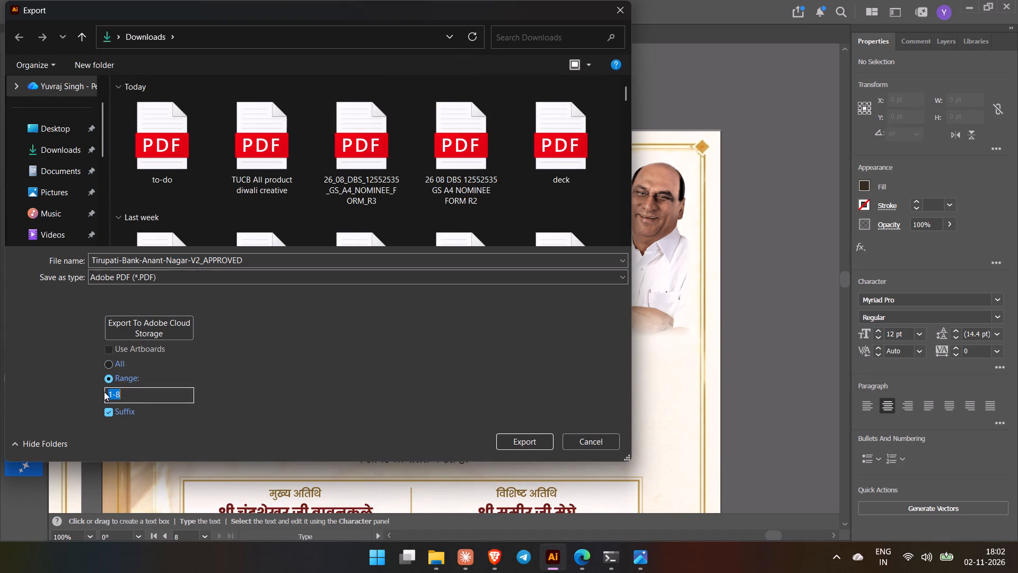
type("8-8")
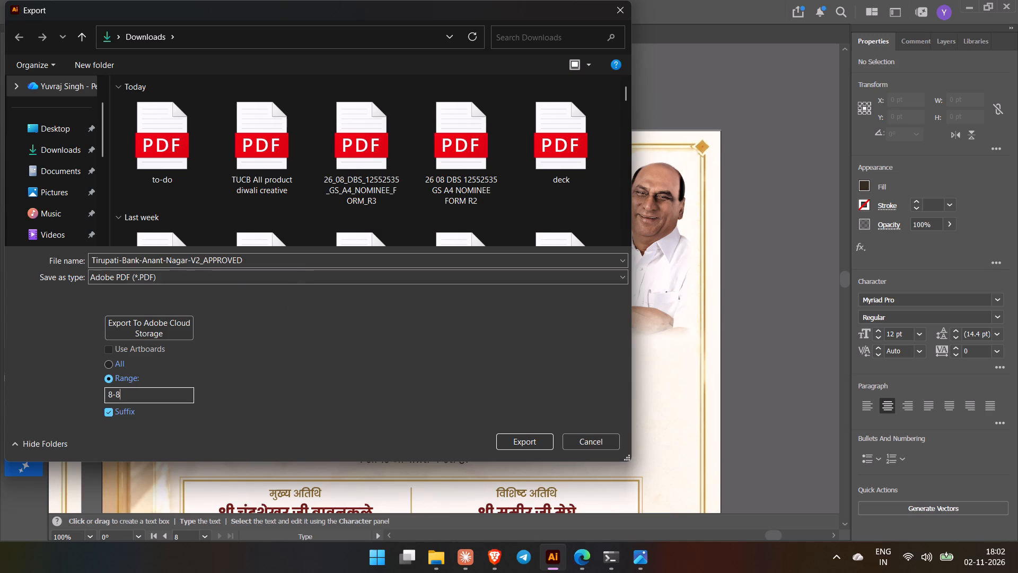
Export the PDF to Downloads under the file name to, using the High Quality Print preset.
left_click(305, 260)
type("to")
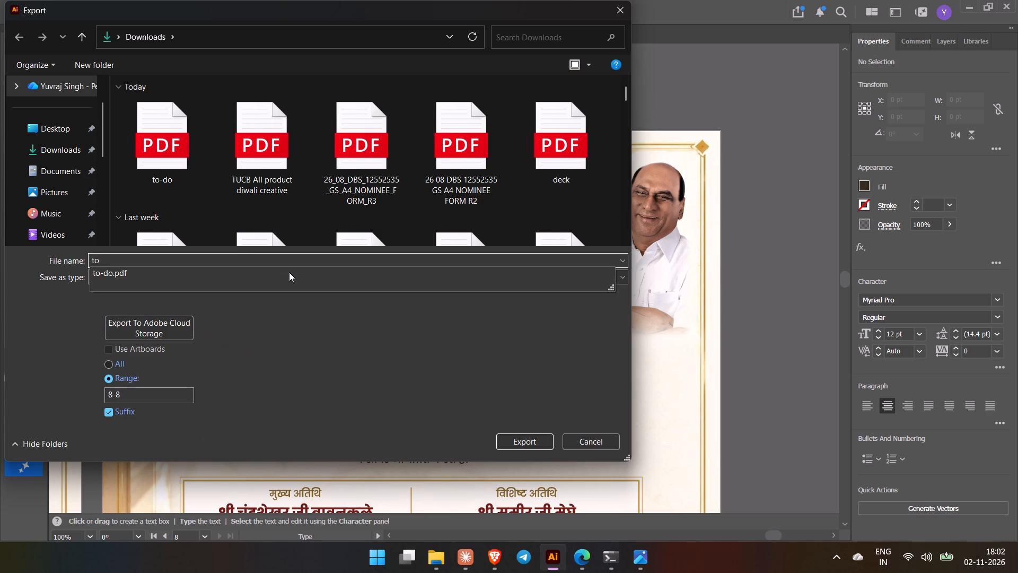
left_click(539, 442)
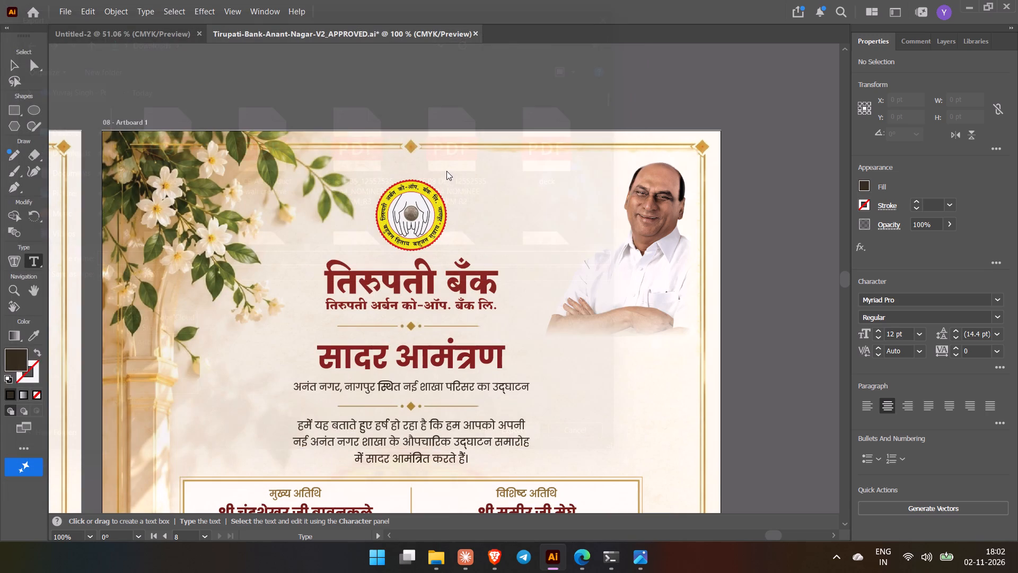
left_click(478, 110)
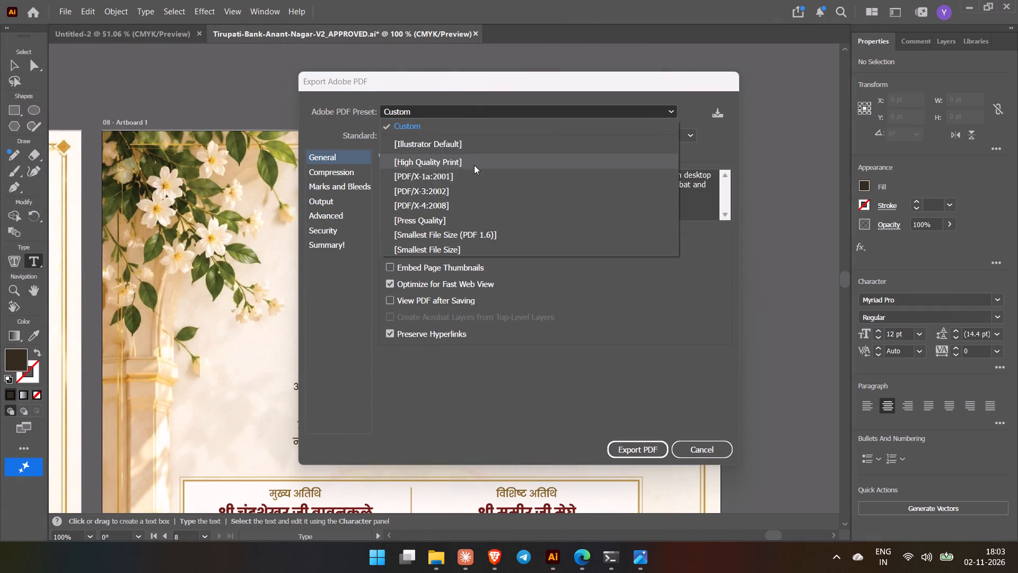
left_click(474, 165)
left_click(631, 447)
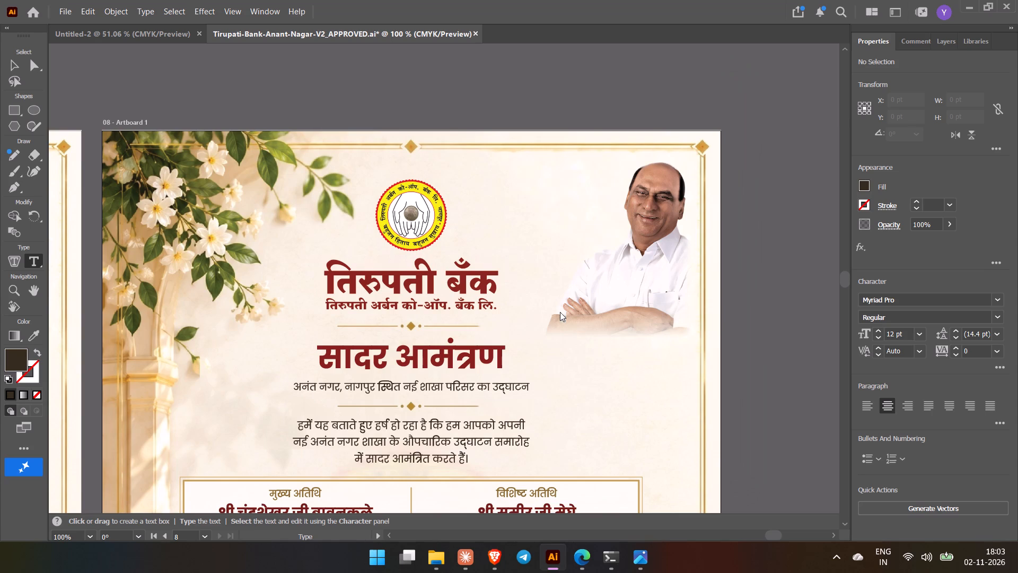
scroll(543, 289, "down", 4)
Upload the new PDF named to from the Downloads folder to Canva.
key("alt+Tab")
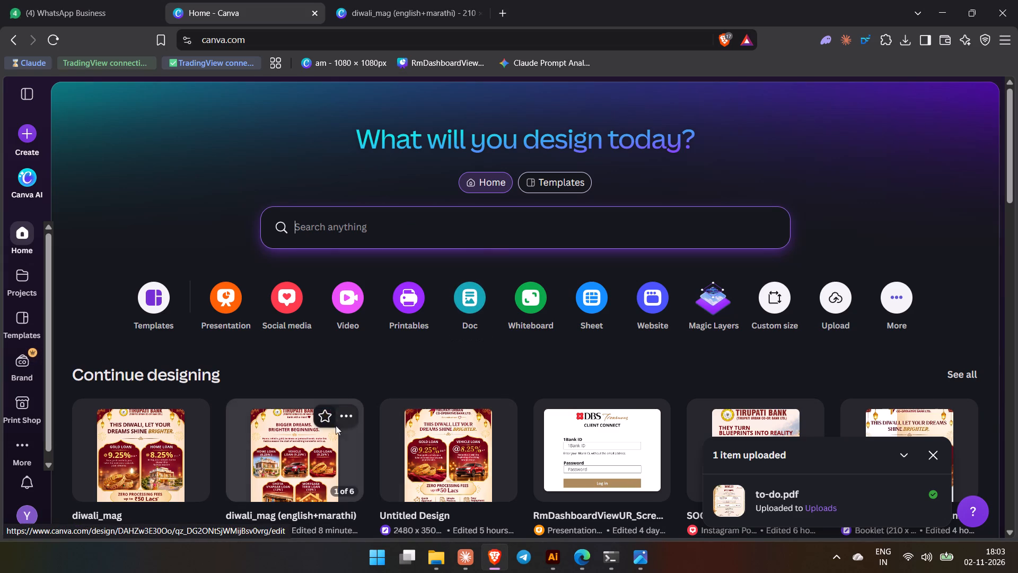
left_click(433, 569)
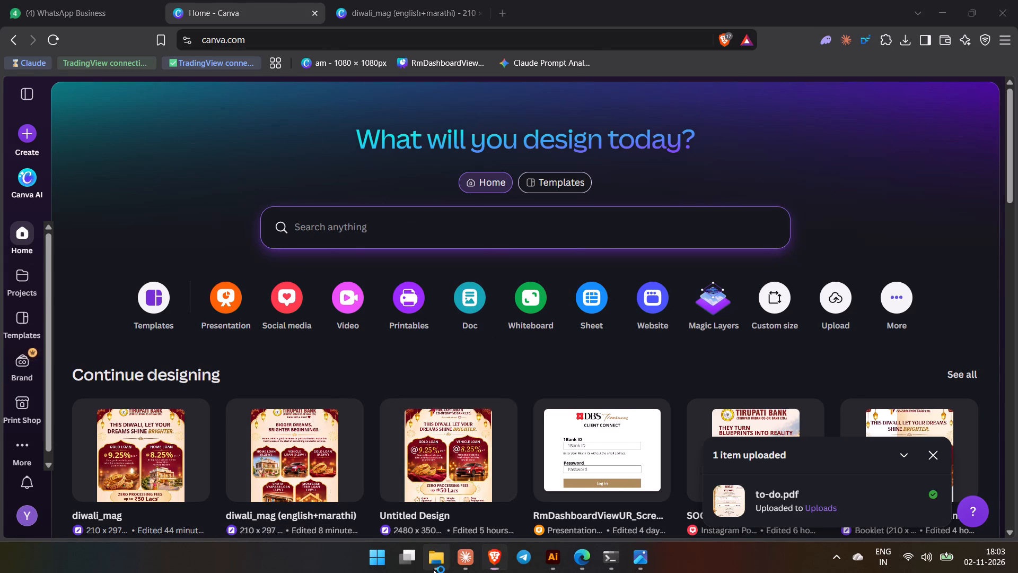
left_click(106, 41)
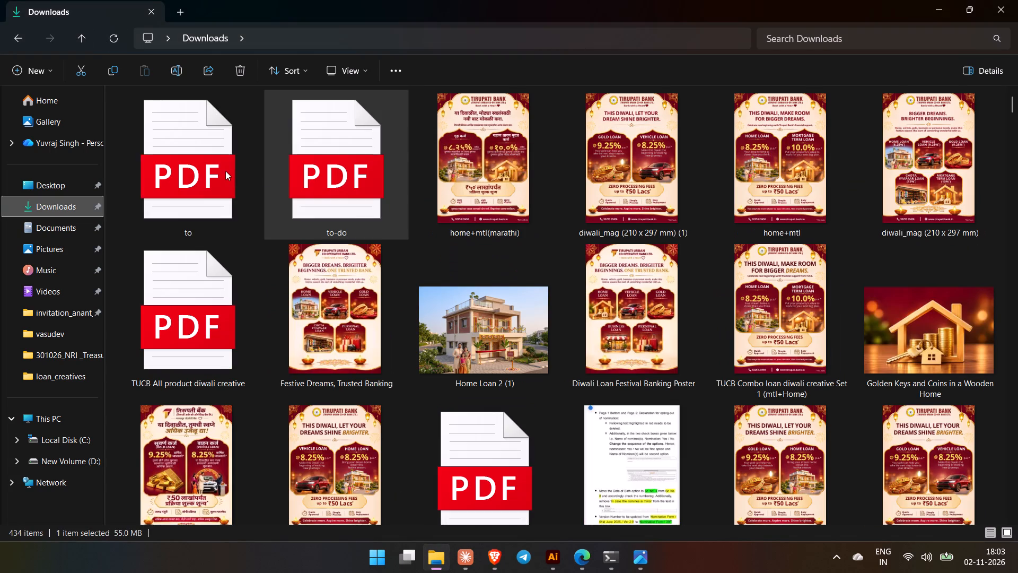
left_click_drag(217, 166, 408, 308)
key("alt+Tab")
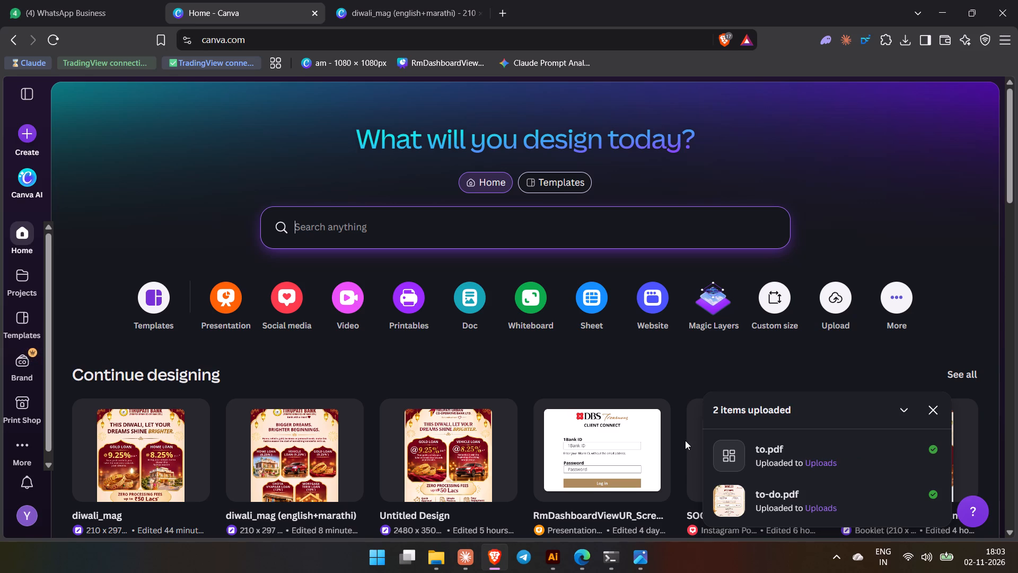
Open the uploaded to.pdf design for editing from Canva's Uploads folder.
left_click(816, 467)
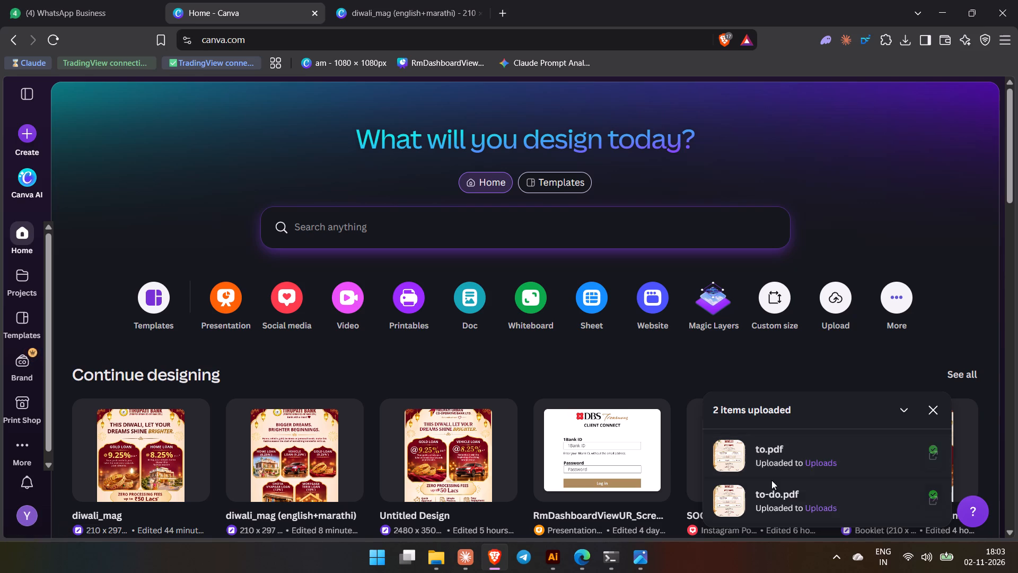
left_click(833, 462)
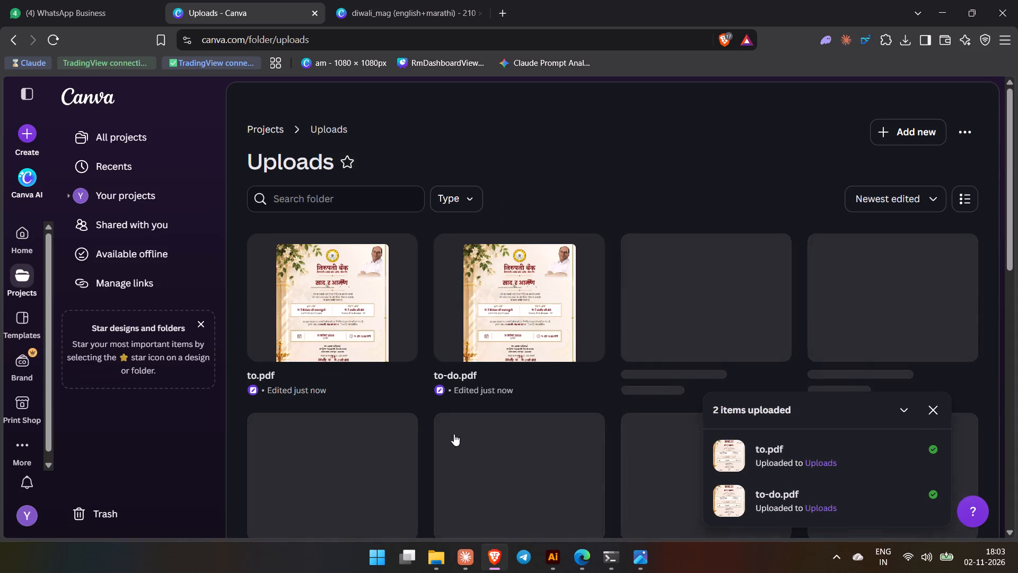
left_click(383, 313)
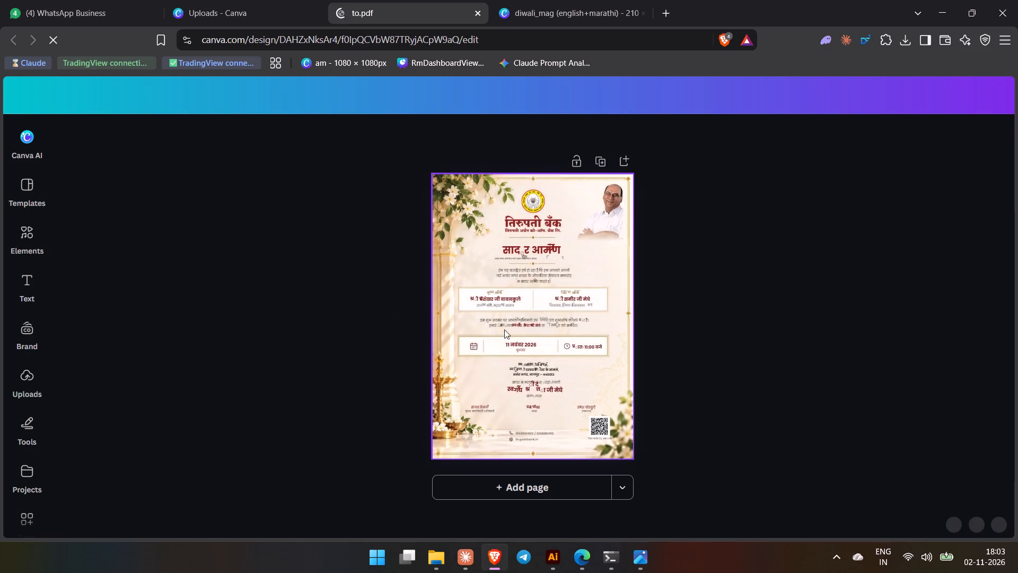
Replace the Hindi paragraph above the guest box with the copied branch-shifting text beginning "हमें आपको यह बताते हुए".
scroll(540, 274, "up", 7, "ctrl")
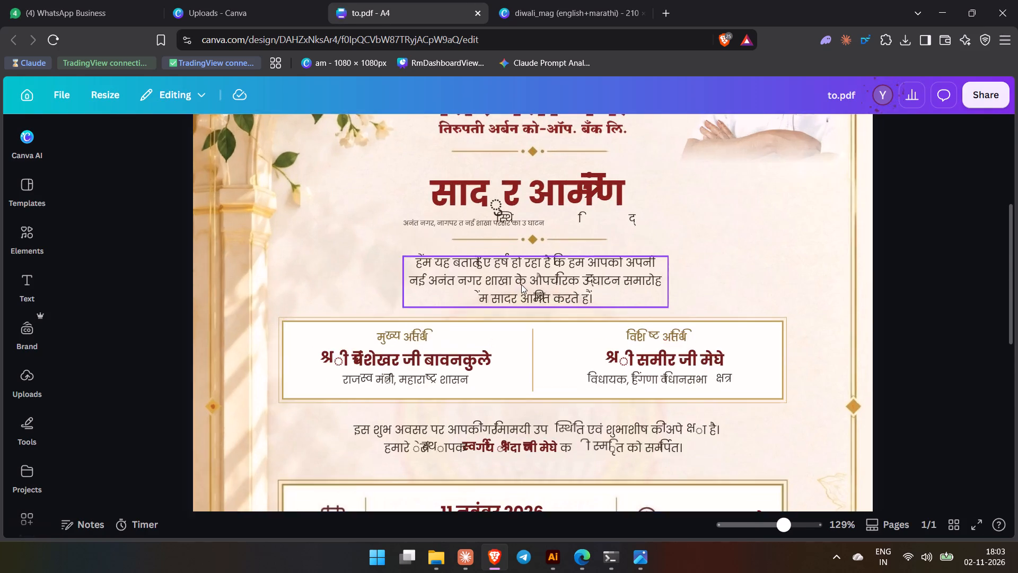
scroll(521, 284, "up", 5, "ctrl")
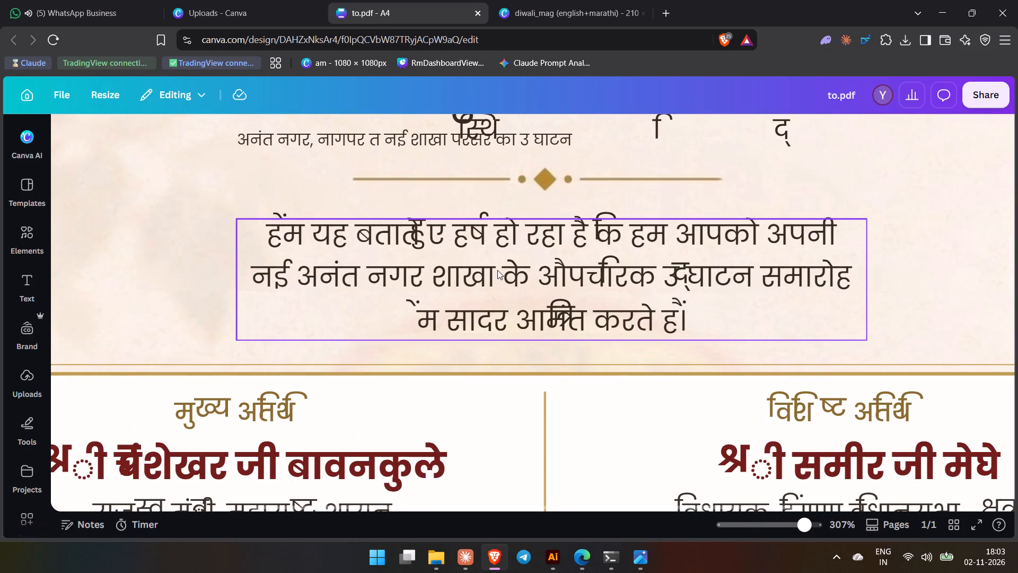
triple_click(497, 270)
left_click(302, 249)
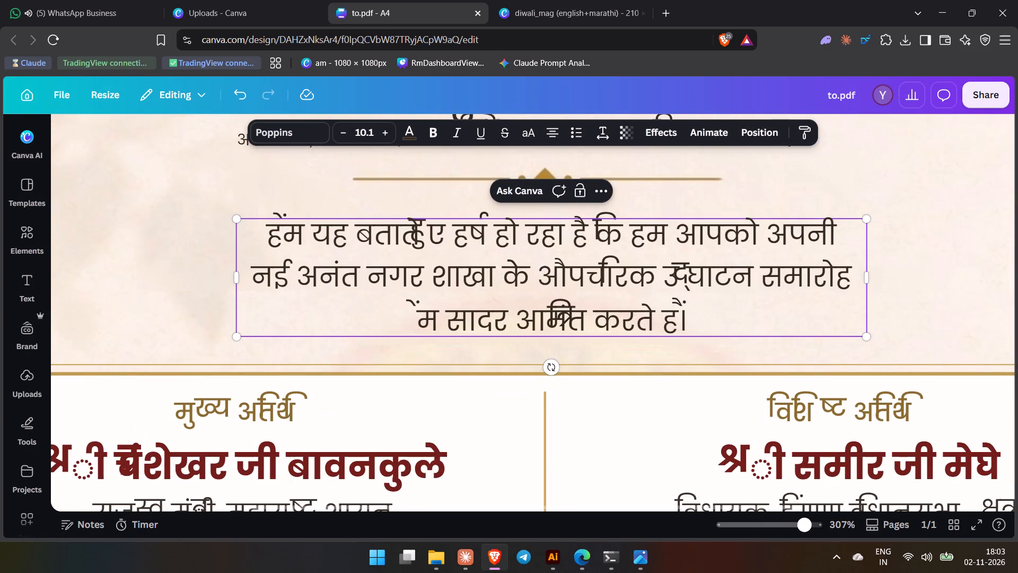
key("ctrl+a")
key("ctrl+v")
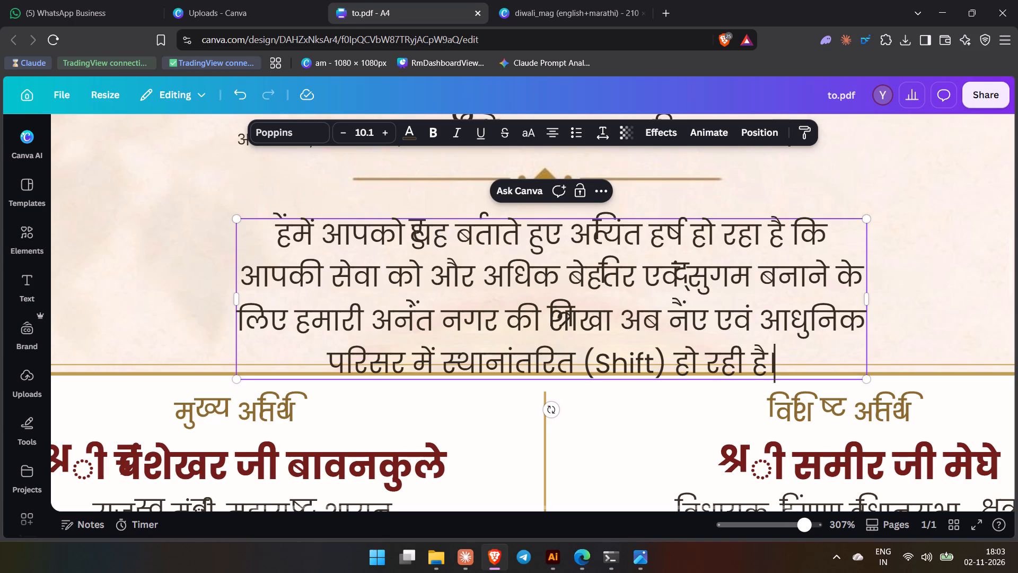
Move the new Hindi paragraph up so it sits clear of the guest box, and check its placement on the page.
left_click(943, 231)
left_click_drag(750, 275, 738, 240)
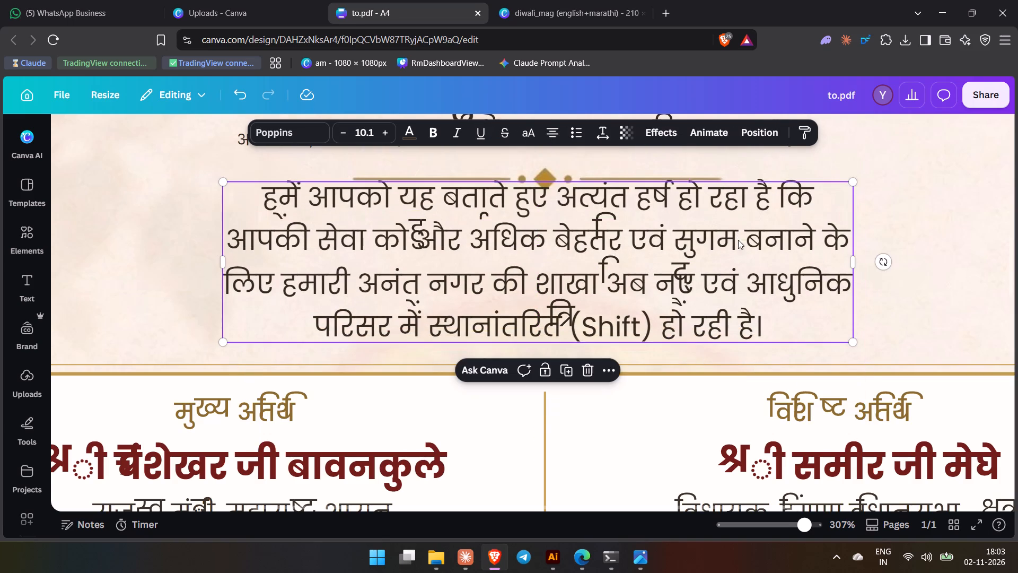
scroll(796, 305, "down", 6, "ctrl")
scroll(528, 297, "up", 1)
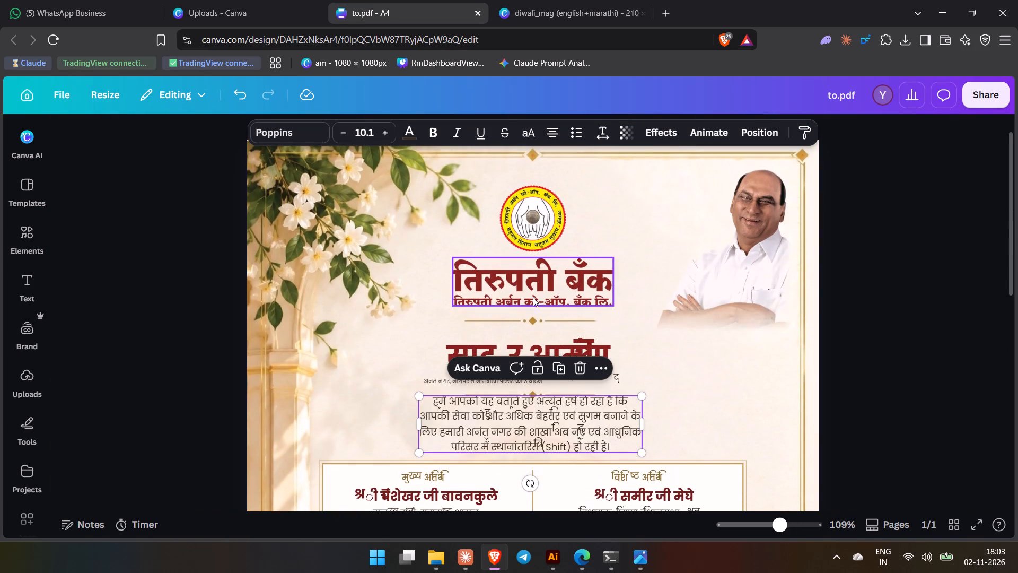
scroll(683, 346, "down", 1)
left_click(721, 341)
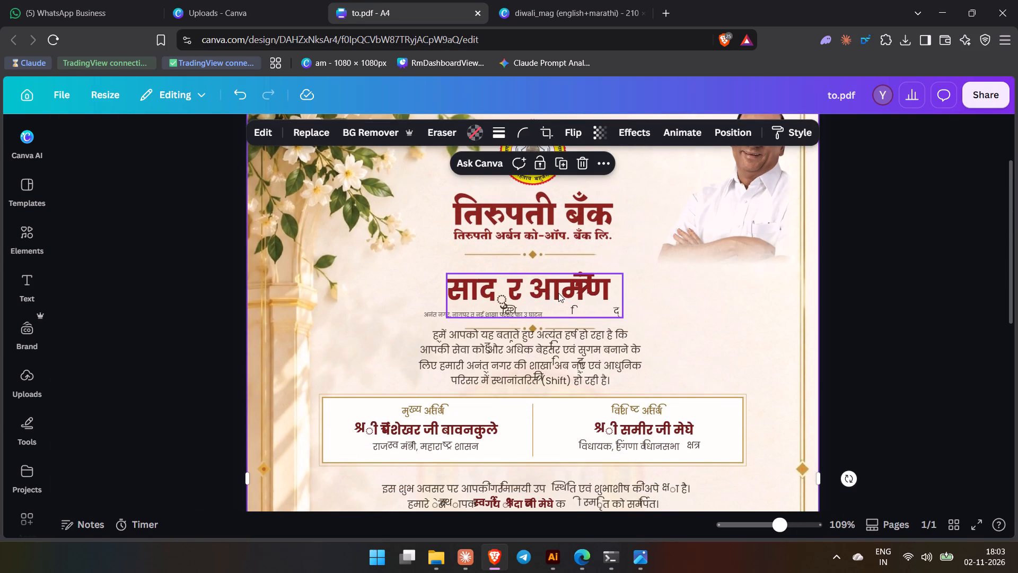
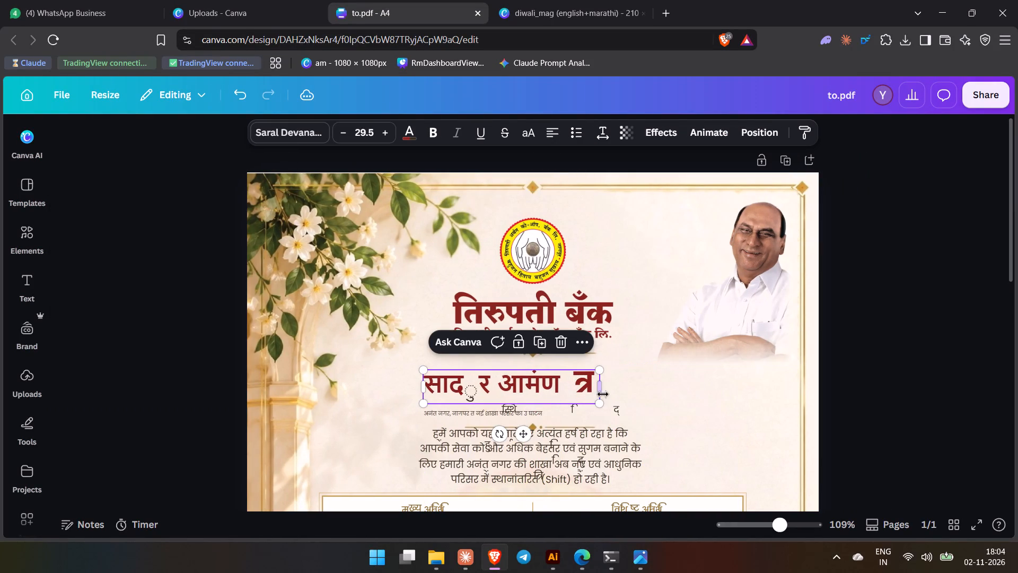
Examine the Hindi text across the to.pdf invitation in Canva, from the heading down to the contact details and QR code.
left_click(657, 395)
left_click(587, 377)
double_click(587, 378)
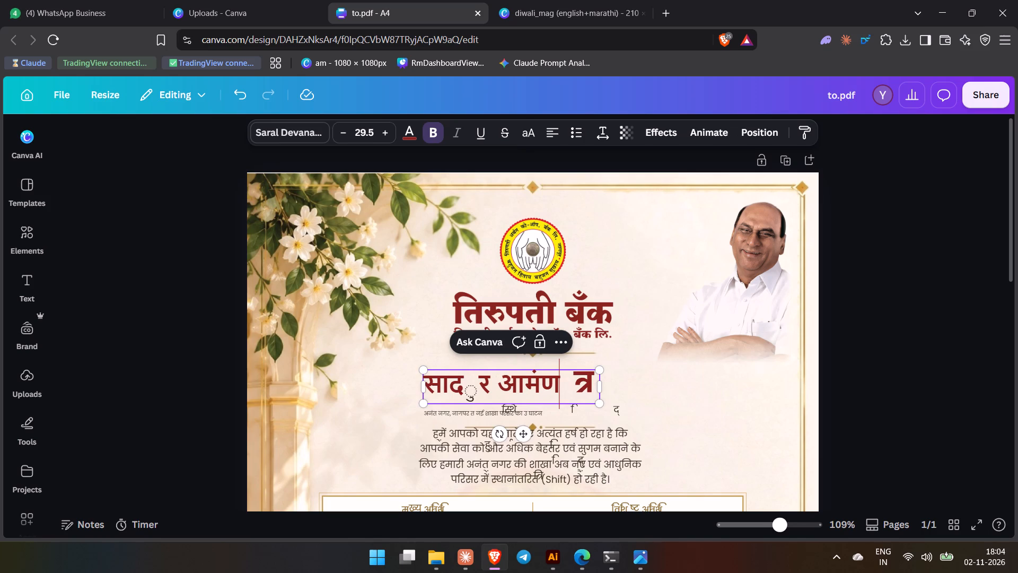
left_click(708, 406)
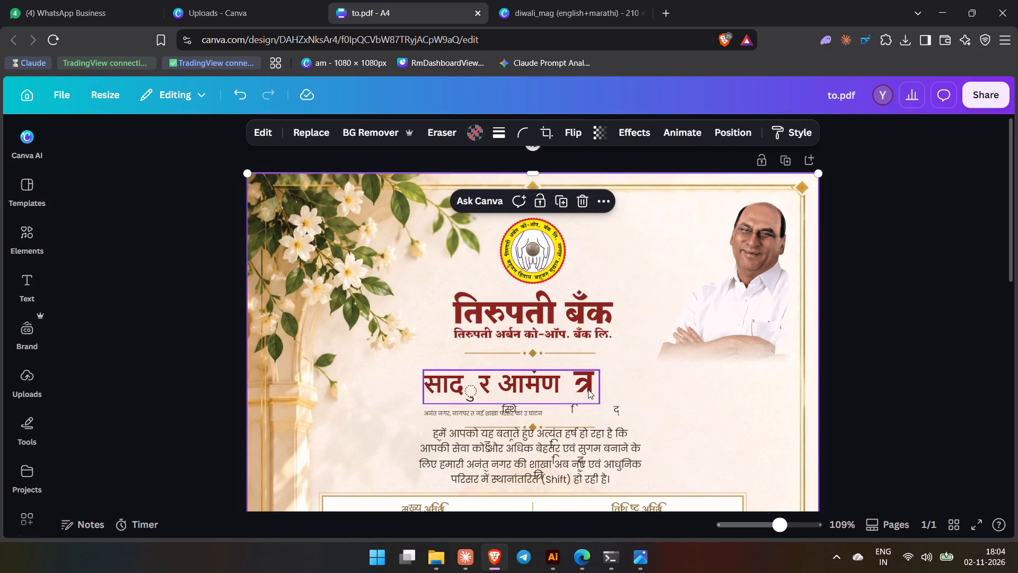
scroll(590, 396, "down", 3)
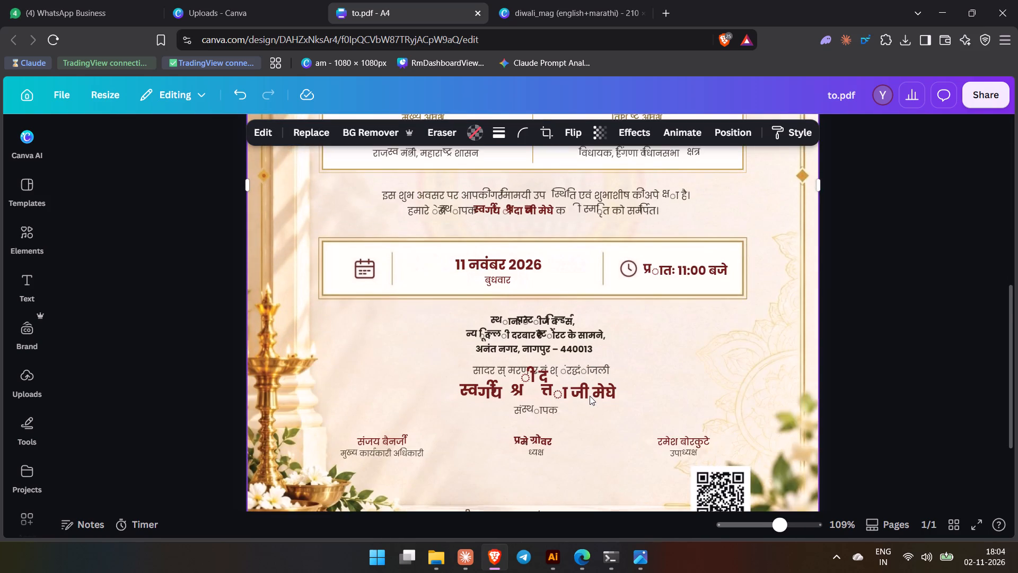
scroll(586, 397, "down", 2)
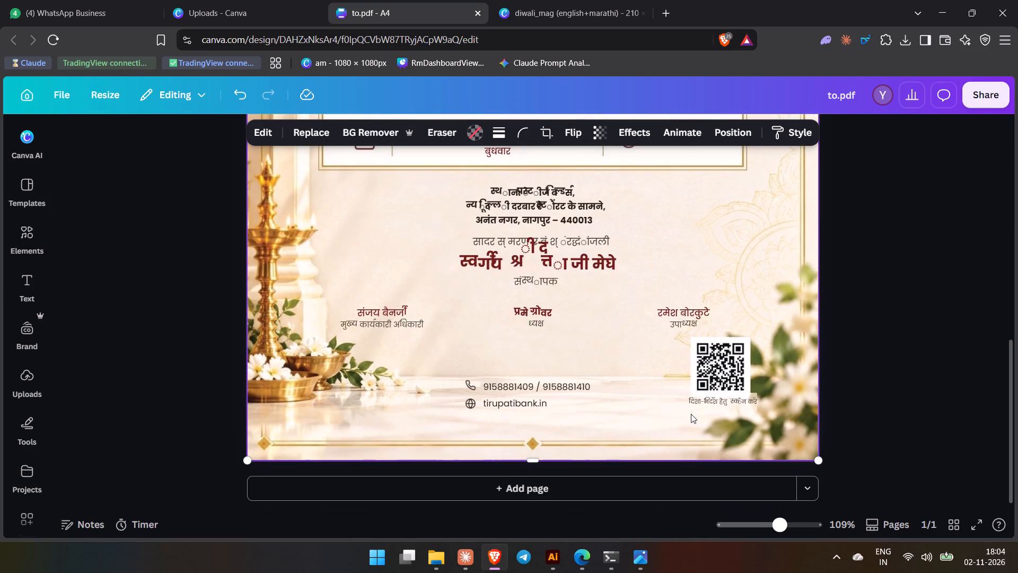
scroll(690, 414, "up", 6)
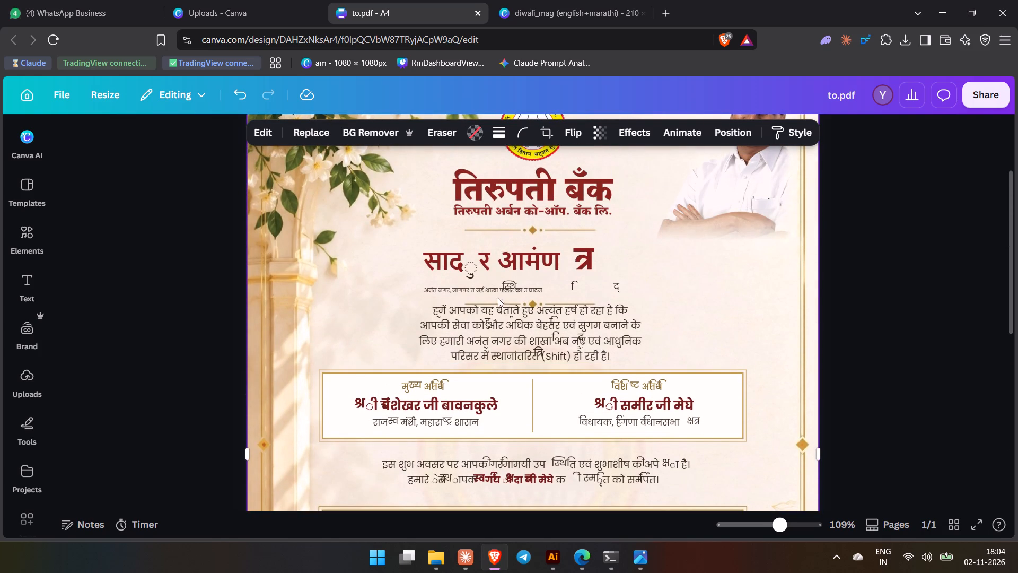
left_click(492, 294)
left_click(799, 339)
scroll(788, 356, "up", 3)
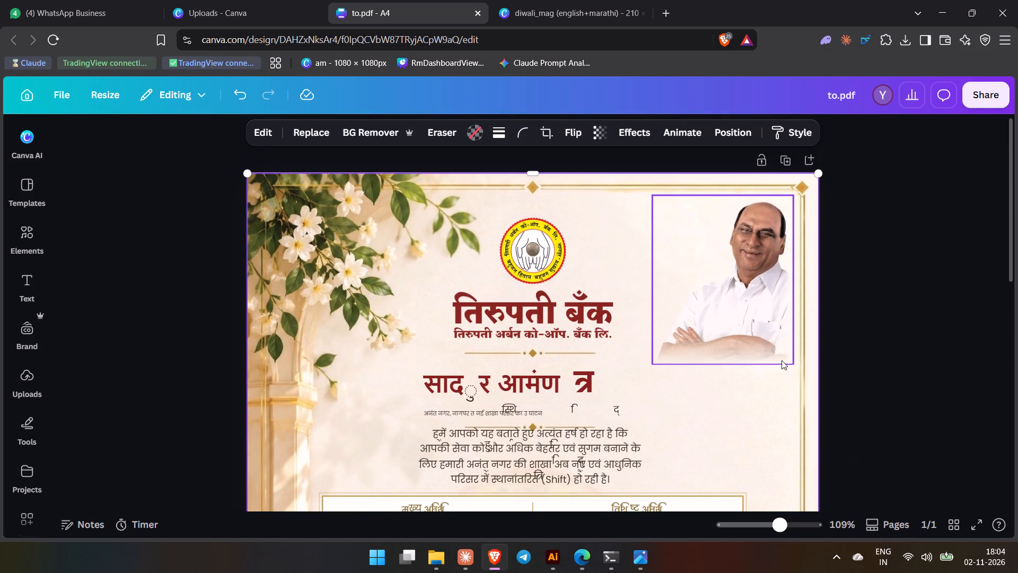
left_click(754, 336)
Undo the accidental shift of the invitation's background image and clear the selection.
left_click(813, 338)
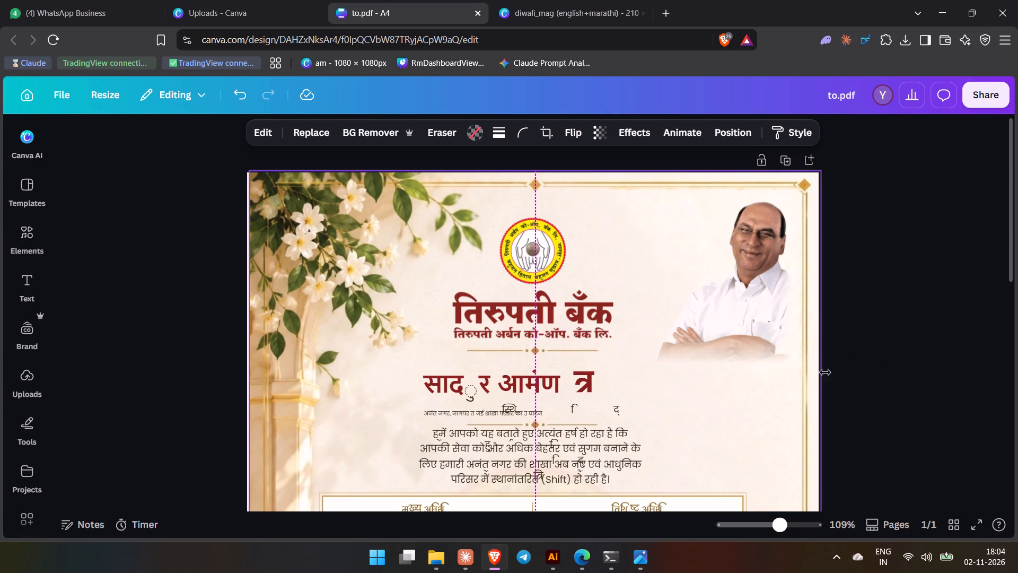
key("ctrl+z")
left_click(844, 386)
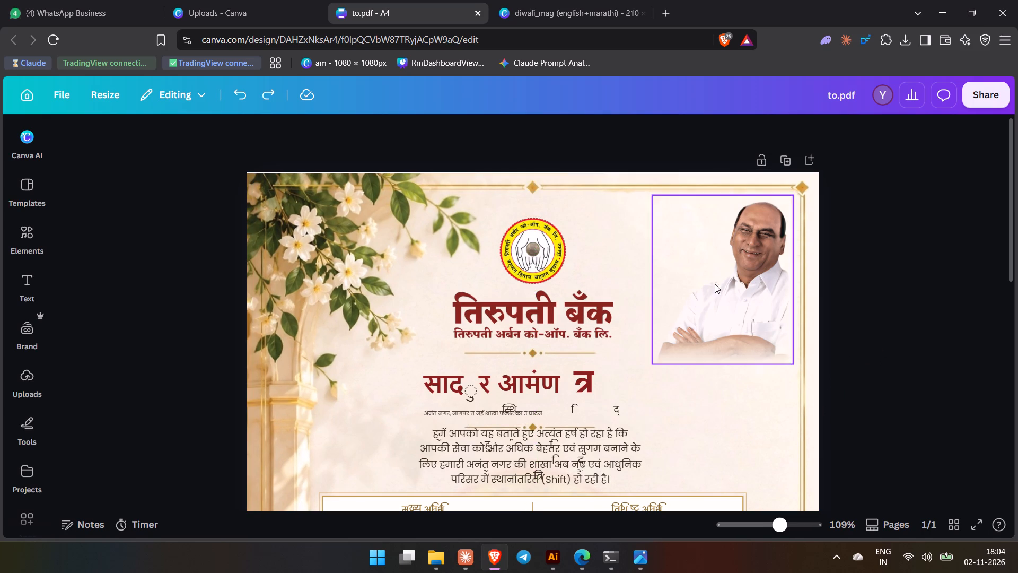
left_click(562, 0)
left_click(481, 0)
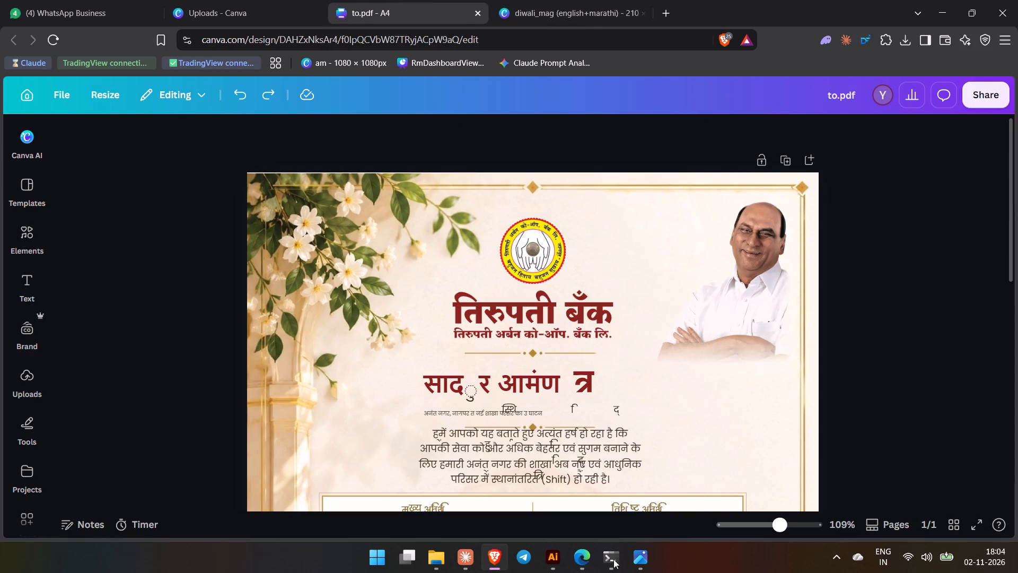
Check the Illustrator original, then delete the "सादर आमंत्रण" heading text and its separate त्र glyph from the Canva page.
left_click(545, 555)
scroll(356, 383, "down", 2)
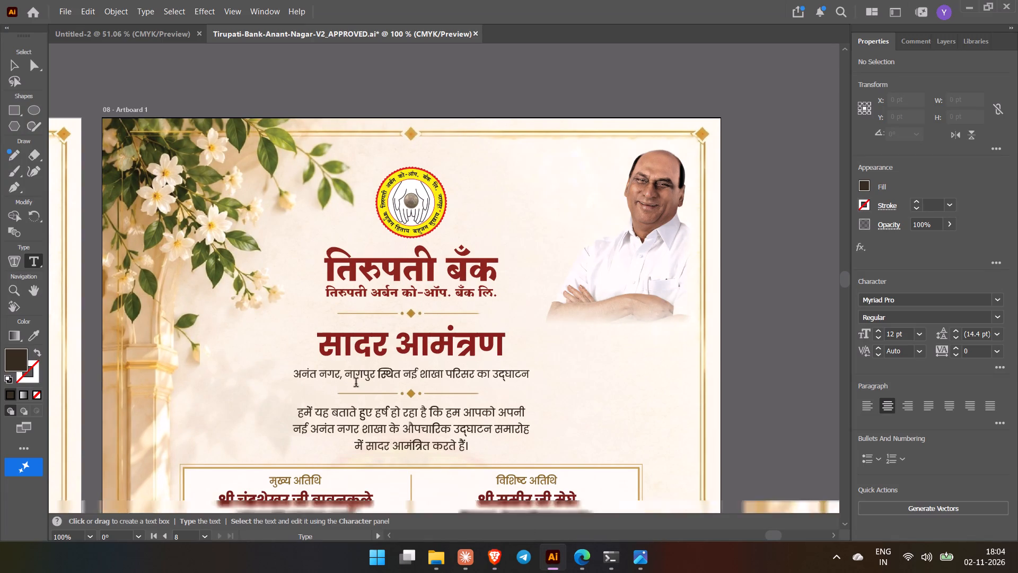
scroll(356, 384, "down", 5)
key("alt+Tab")
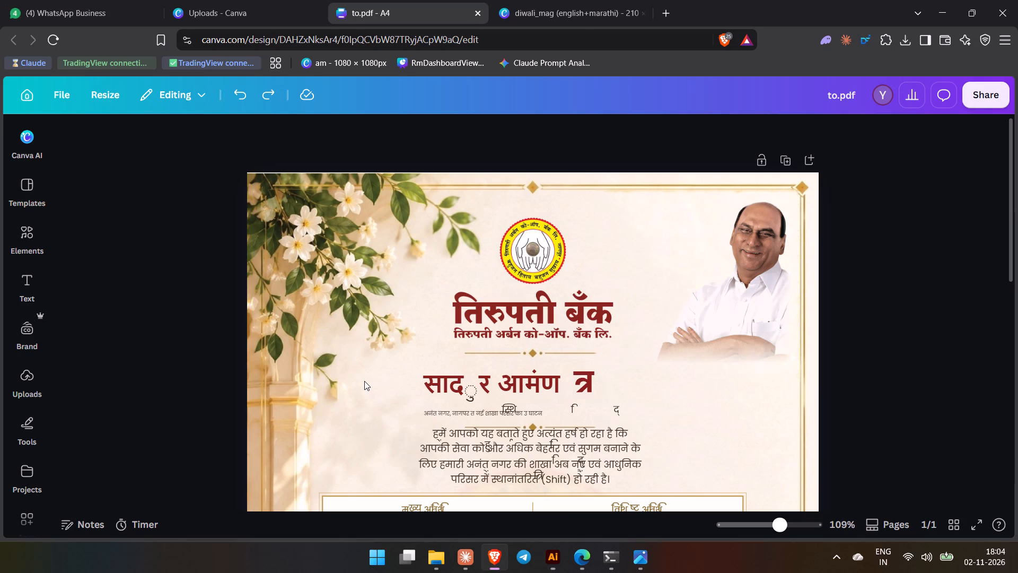
left_click(530, 388)
left_click_drag(530, 388, 660, 393)
triple_click(660, 393)
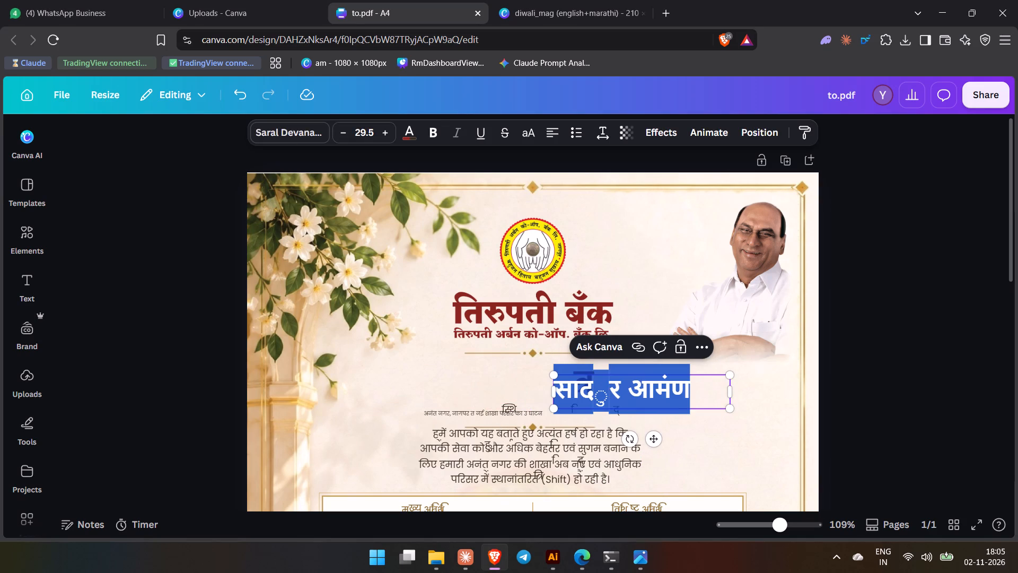
key("BackSpace")
left_click(761, 406)
left_click(587, 378)
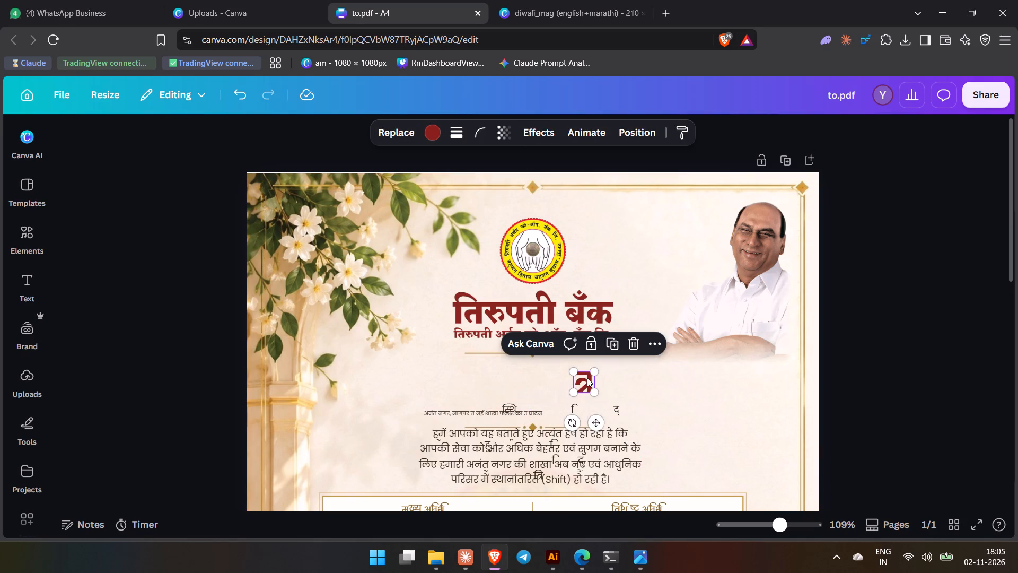
key("BackSpace")
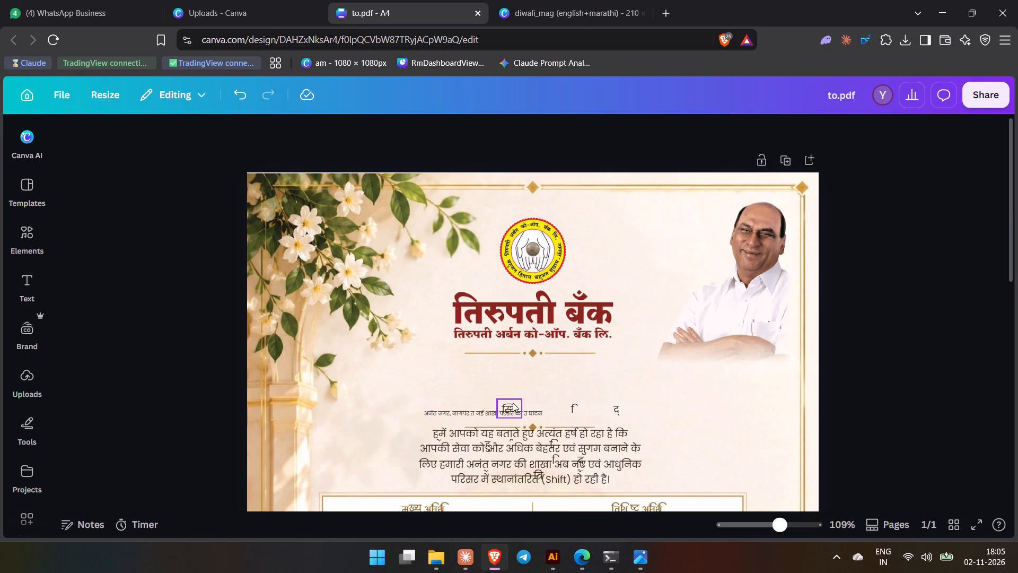
Delete the small subtitle line about the Anant Nagar branch inauguration and its loose glyphs स्थि, ि and द्.
left_click(513, 403)
key("BackSpace")
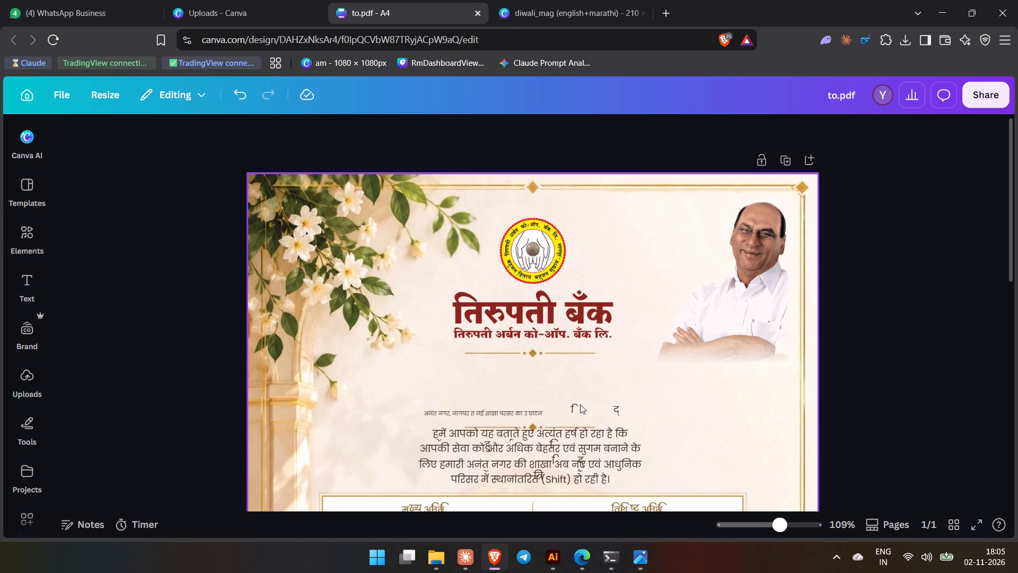
left_click(575, 407)
key("BackSpace")
left_click(577, 409)
key("BackSpace")
left_click(613, 410)
key("BackSpace")
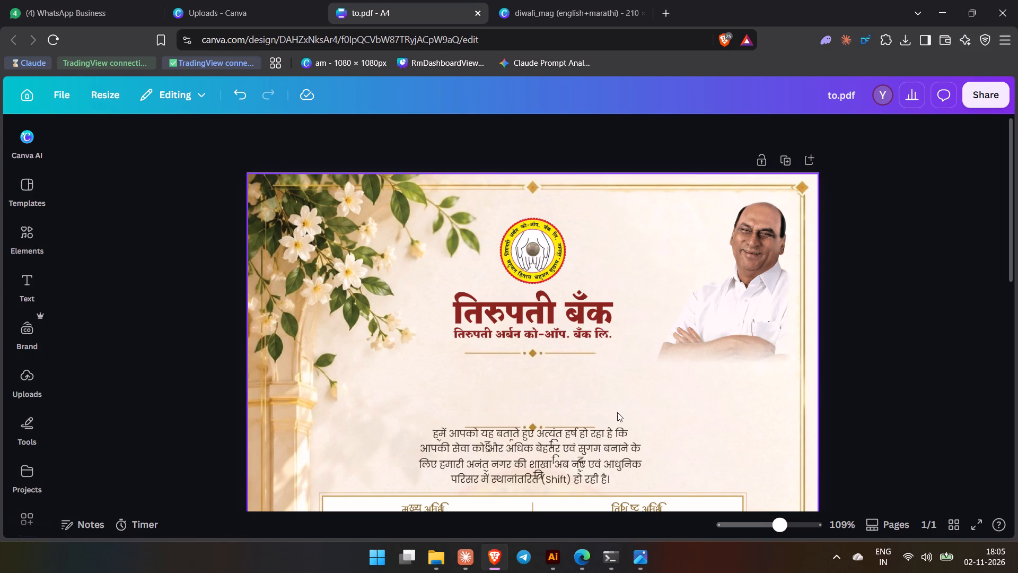
Compare the guest box lettering in Canva with the same box on Illustrator artboard 08.
scroll(614, 407, "down", 3)
key("alt+Tab")
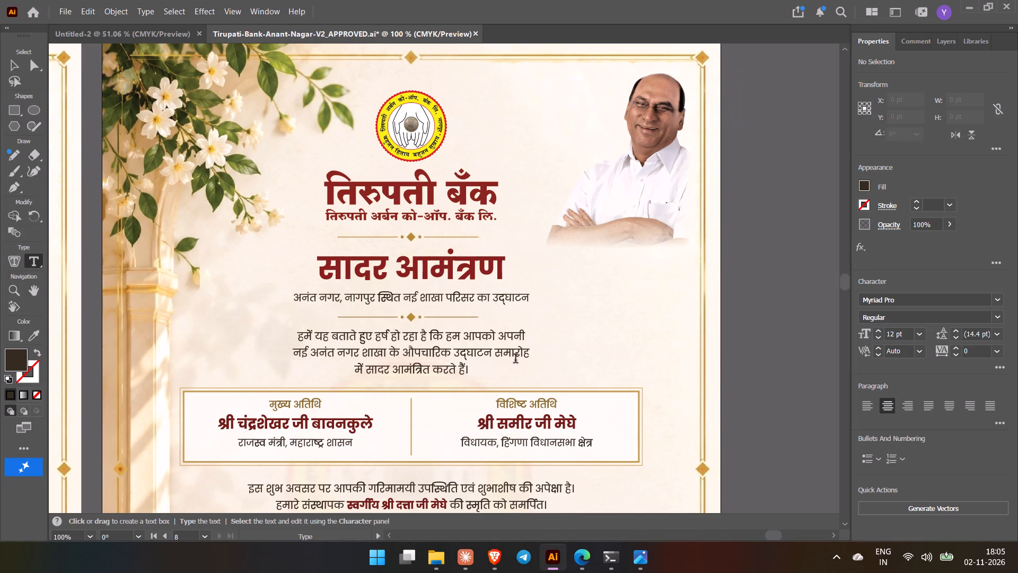
scroll(507, 361, "down", 2)
key("alt+Tab")
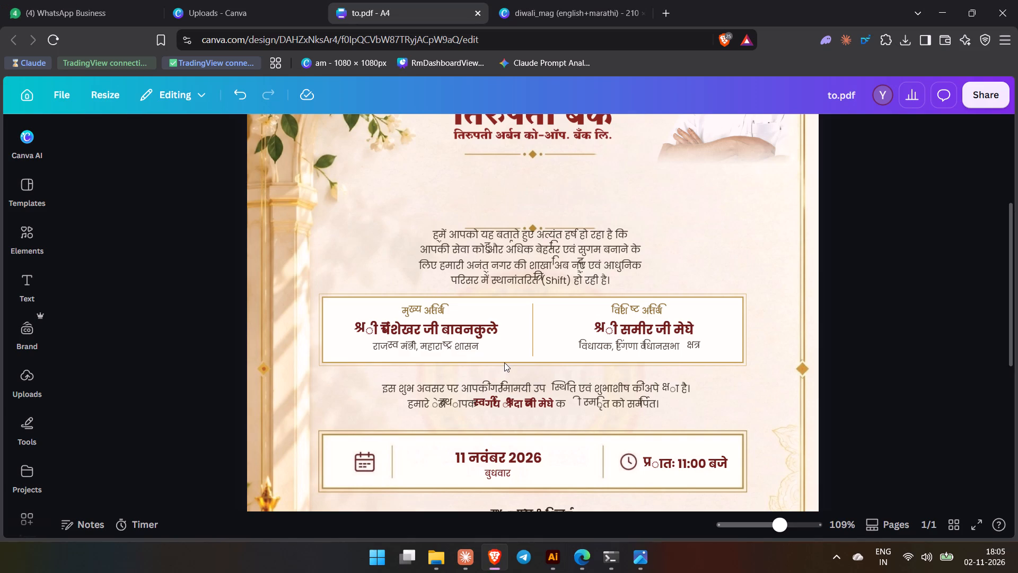
triple_click(404, 311)
key("alt+Tab")
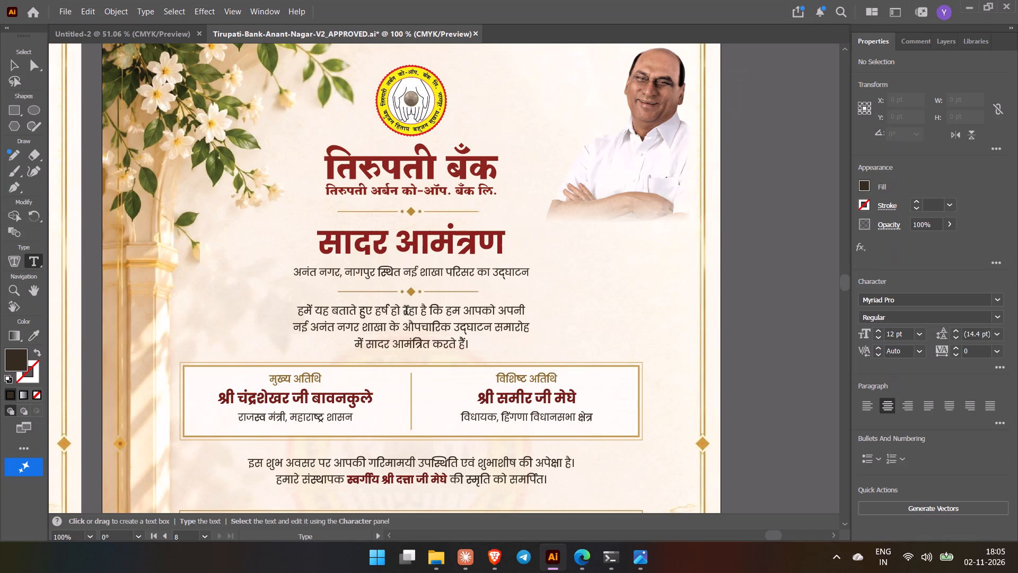
key("alt+Tab")
left_click(800, 376)
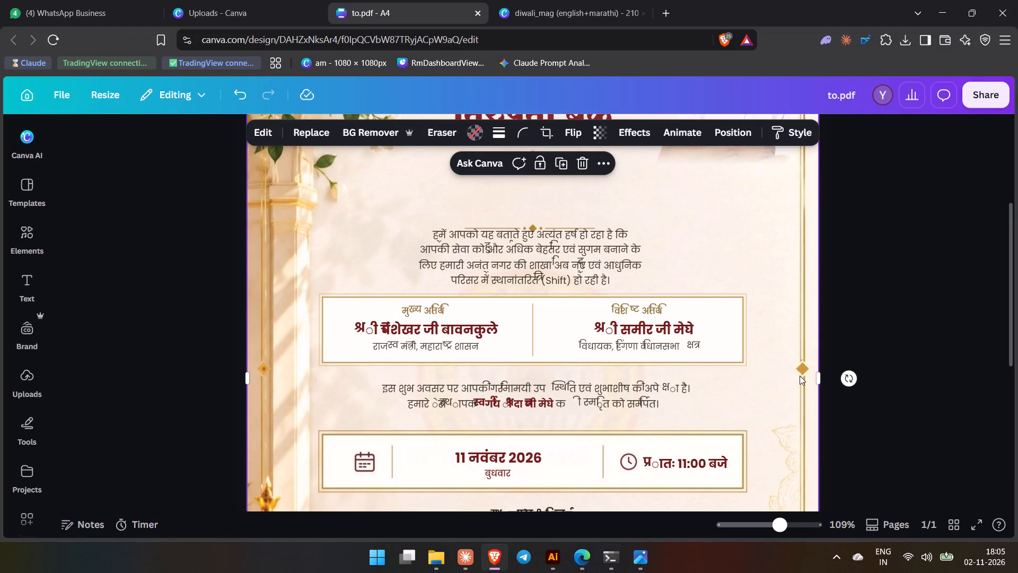
left_click(878, 352)
scroll(694, 311, "up", 5)
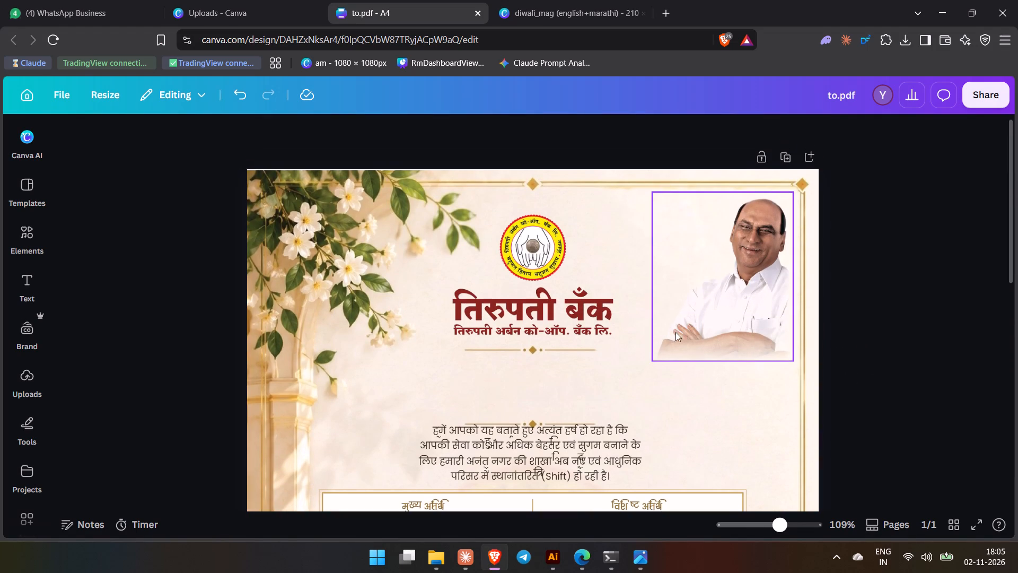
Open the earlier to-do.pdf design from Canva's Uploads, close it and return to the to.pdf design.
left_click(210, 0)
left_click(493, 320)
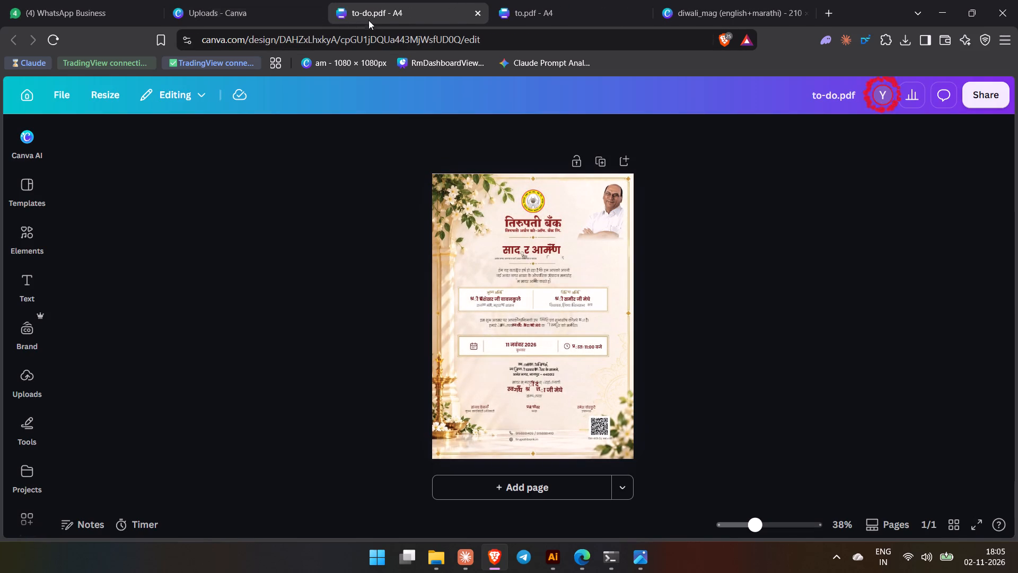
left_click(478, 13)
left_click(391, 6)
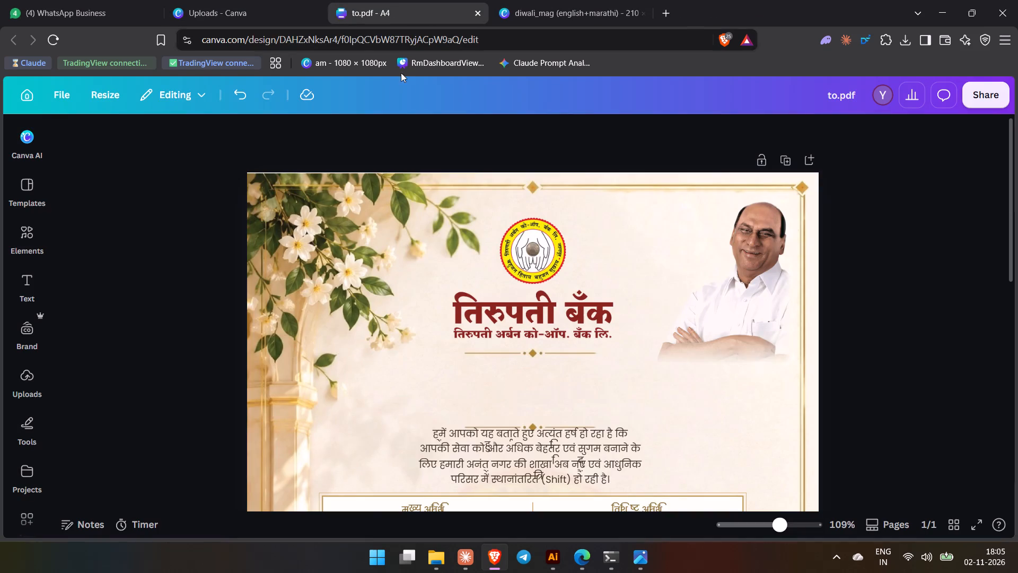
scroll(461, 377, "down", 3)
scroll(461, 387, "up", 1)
In Illustrator, search the fonts for SARAL DEVANAGARI FONT and then SARAL, with part of the venue line selected.
key("alt+Tab")
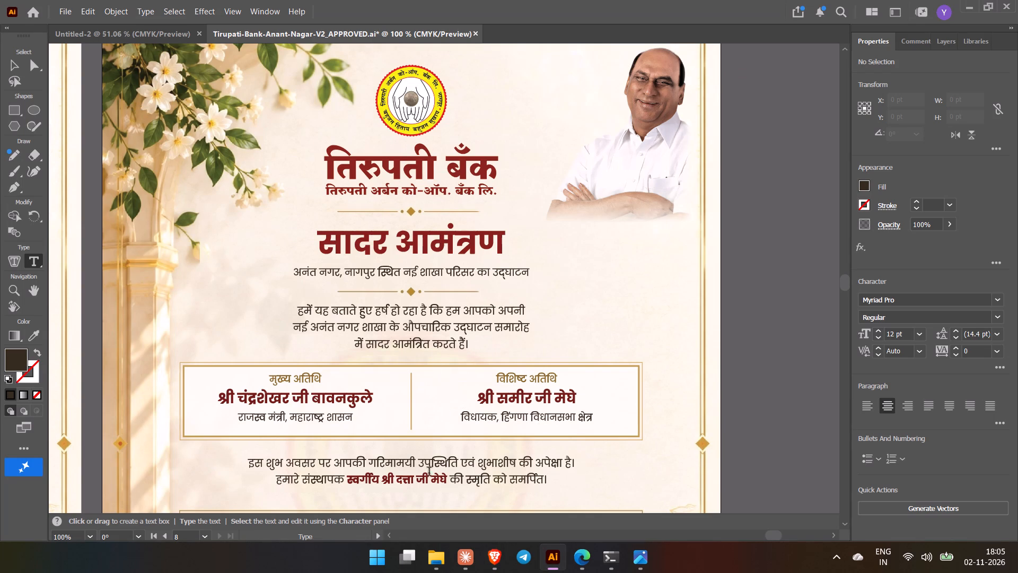
scroll(435, 488, "down", 15)
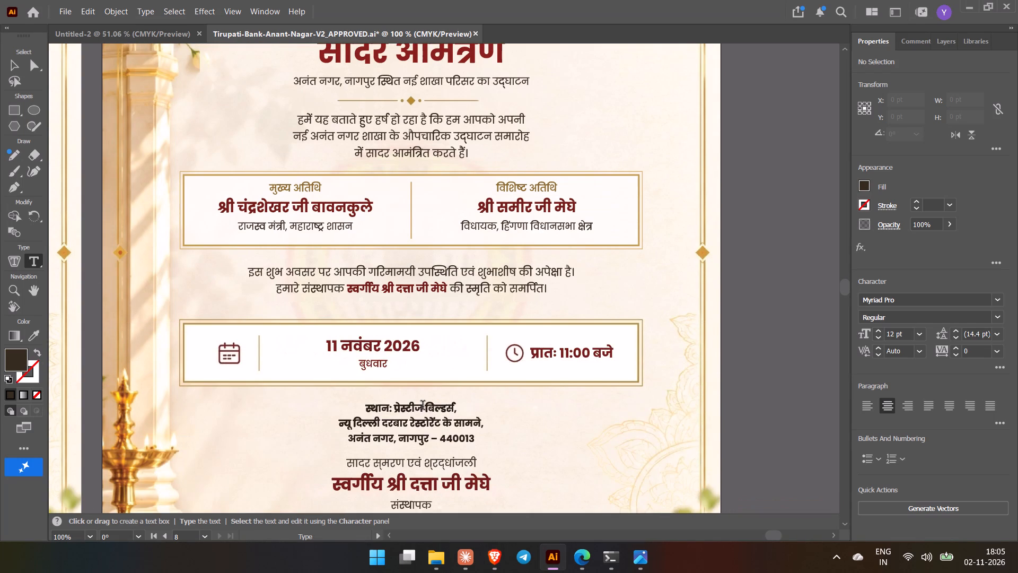
double_click(423, 406)
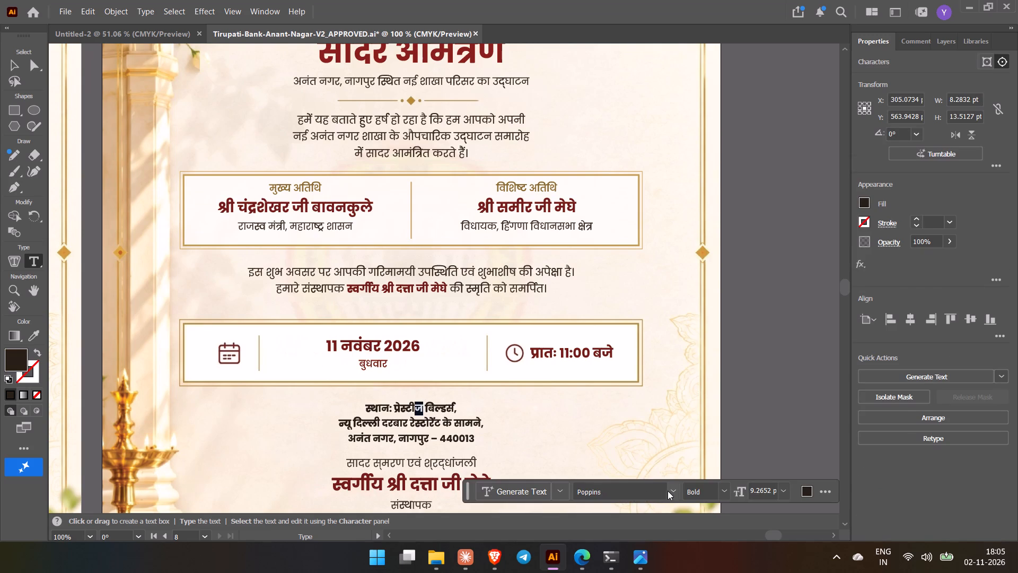
left_click(673, 490)
key("ctrl+v")
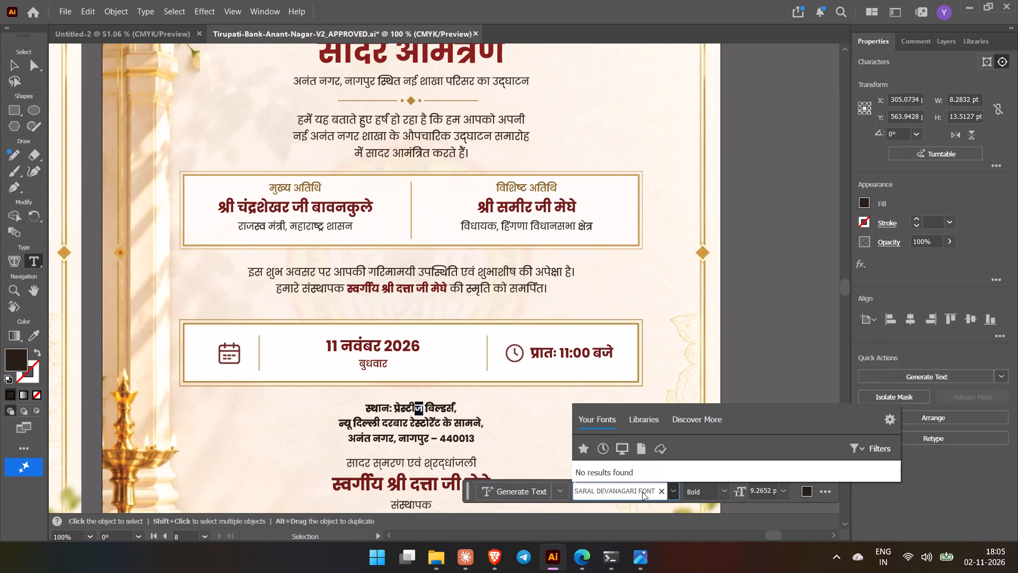
key("BackSpace")
key("BackSpace")
key("BackSpace")
key("BackSpace")
key("BackSpace")
key("BackSpace")
key("BackSpace")
key("BackSpace")
key("BackSpace")
key("BackSpace")
key("BackSpace")
key("BackSpace")
key("BackSpace")
key("BackSpace")
key("BackSpace")
key("BackSpace")
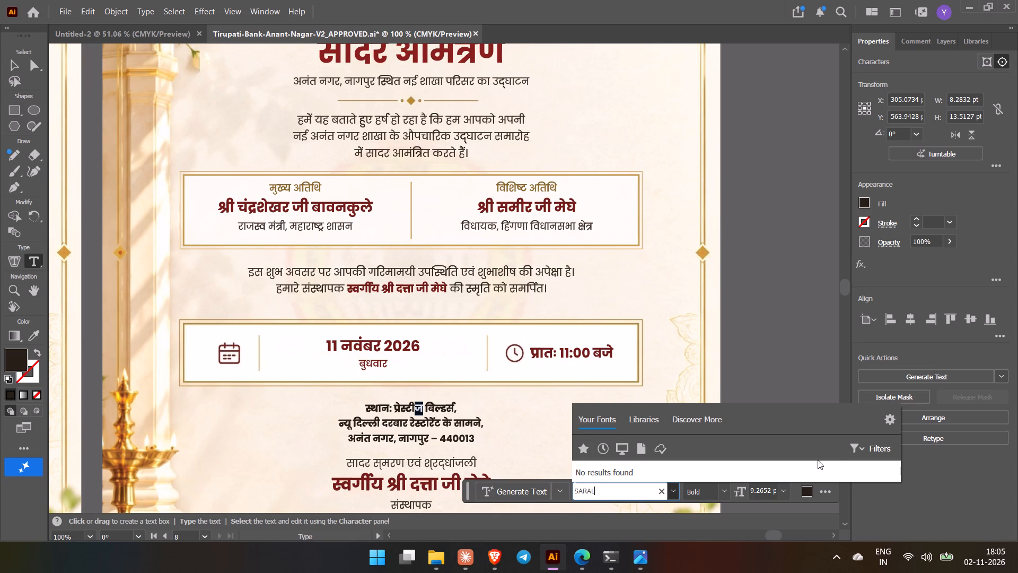
left_click(841, 220)
Read through the Hindi text on Illustrator artboard 08 and compare it with the to.pdf design in Canva.
scroll(620, 355, "down", 4)
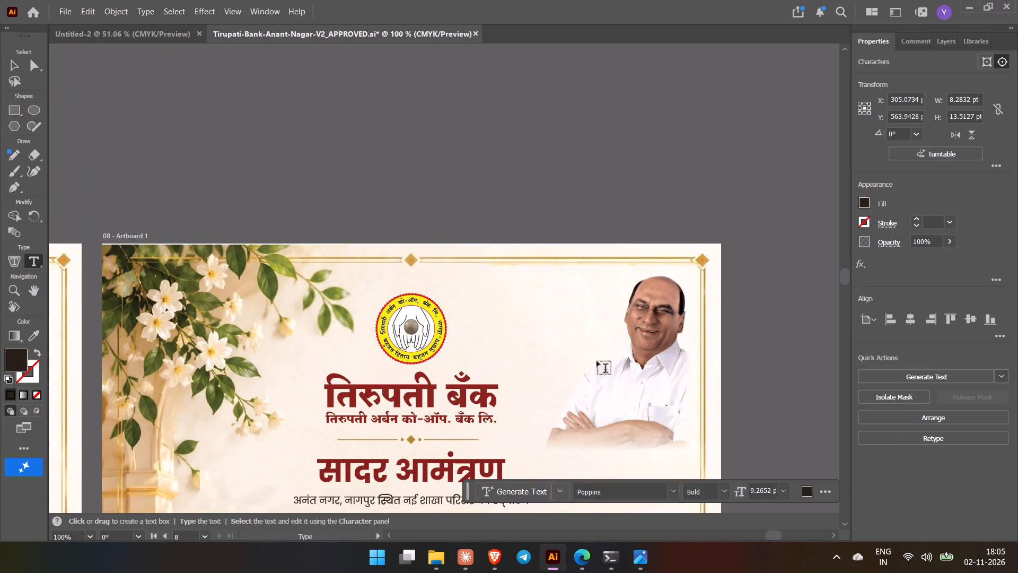
scroll(516, 351, "down", 5)
scroll(480, 454, "down", 10)
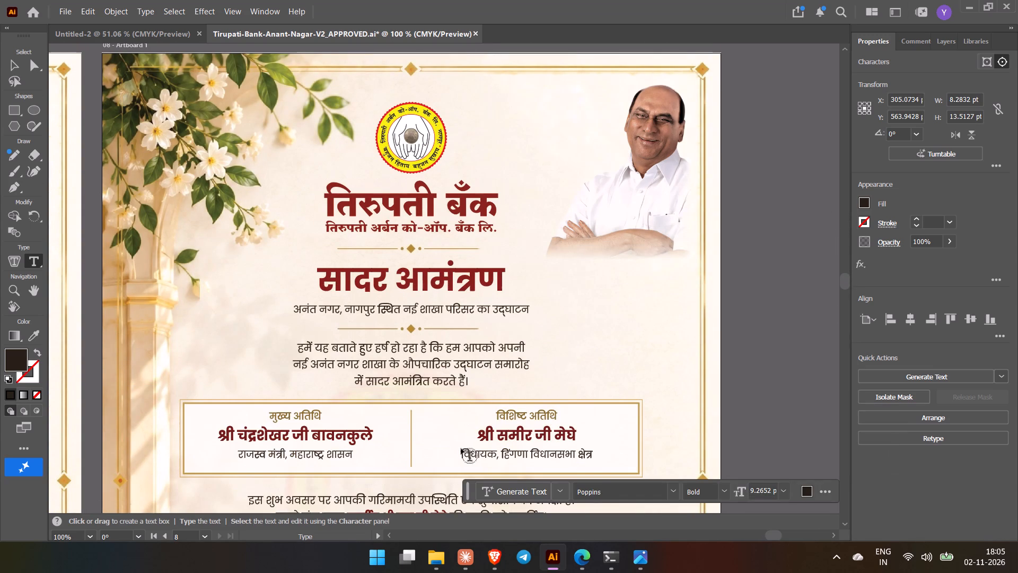
scroll(456, 382, "down", 5)
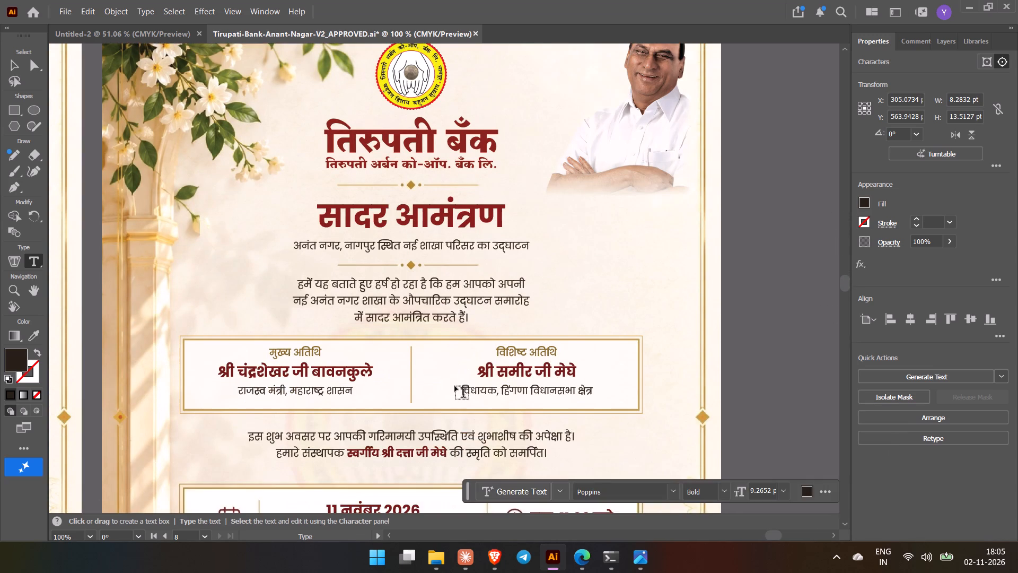
scroll(453, 388, "down", 10)
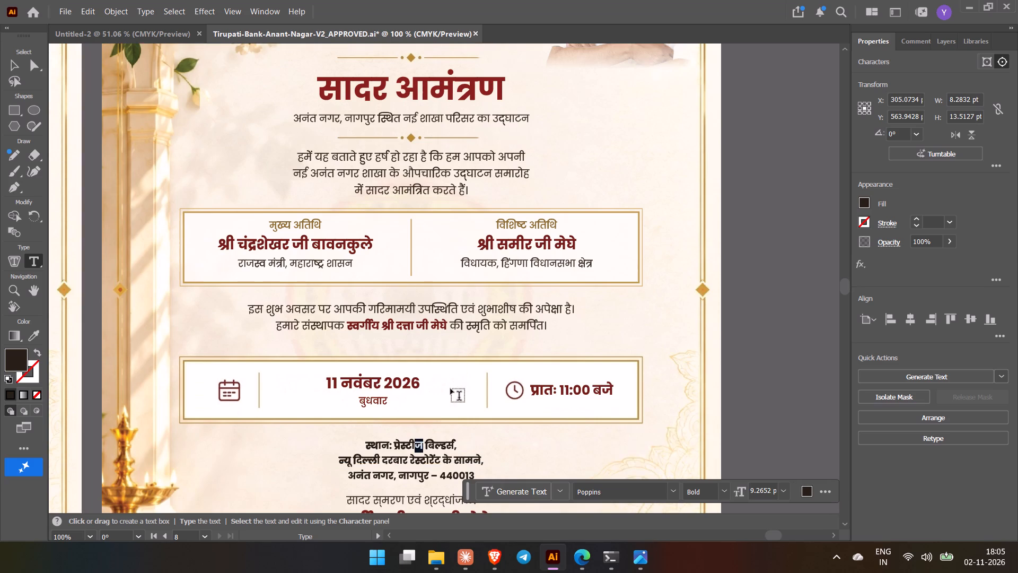
scroll(449, 393, "down", 5)
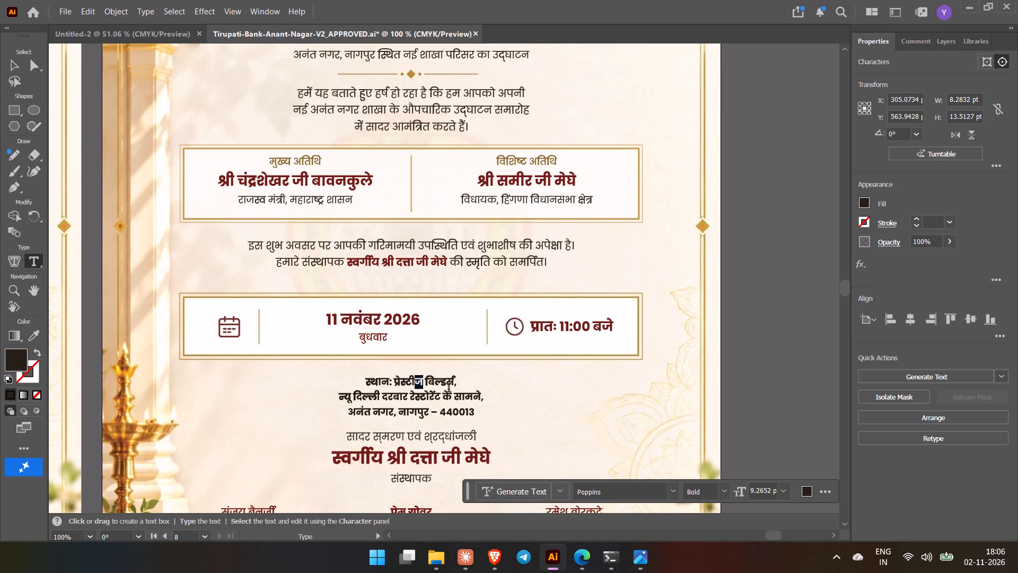
scroll(449, 389, "down", 4)
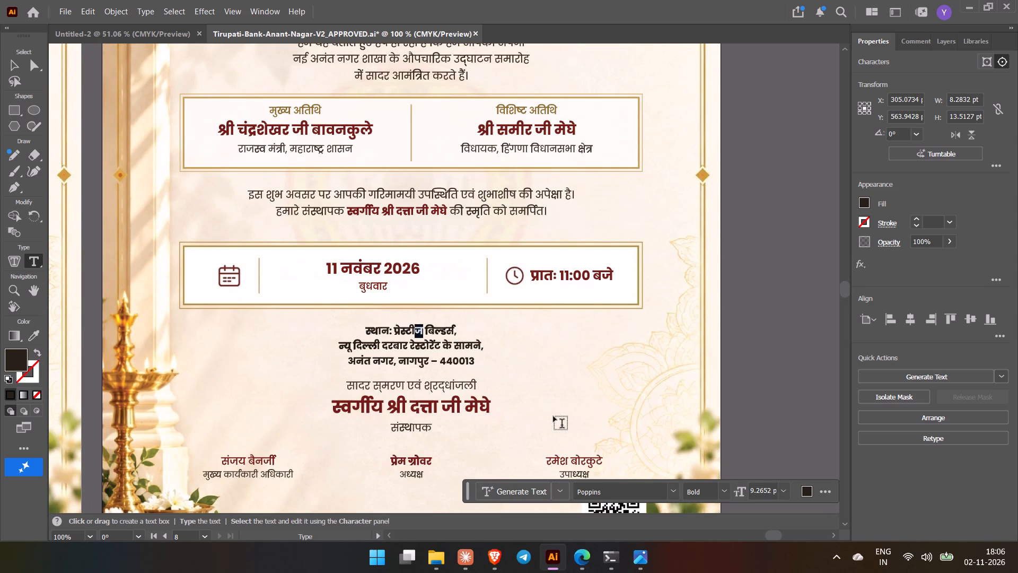
scroll(554, 416, "up", 12)
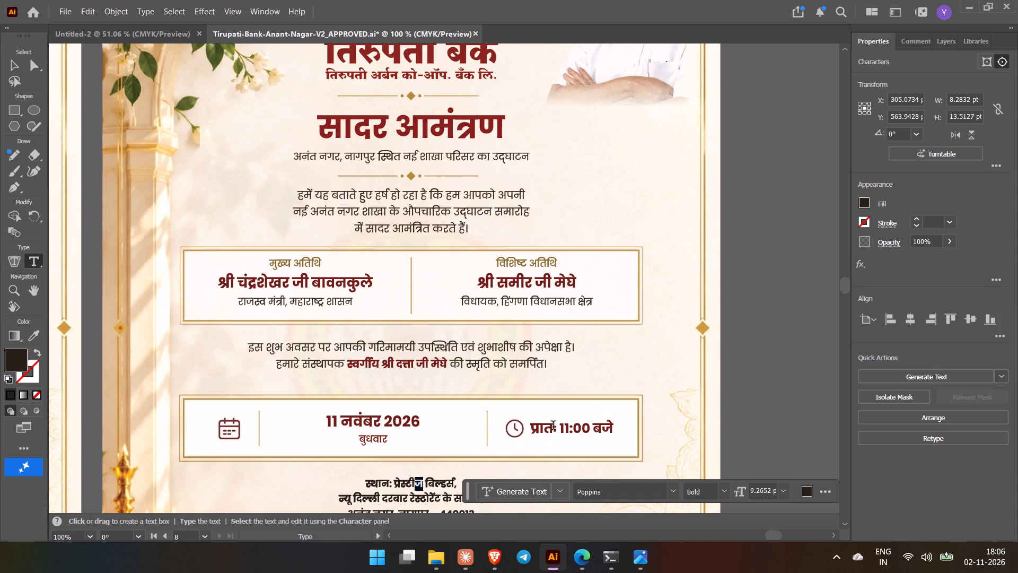
scroll(553, 427, "up", 15)
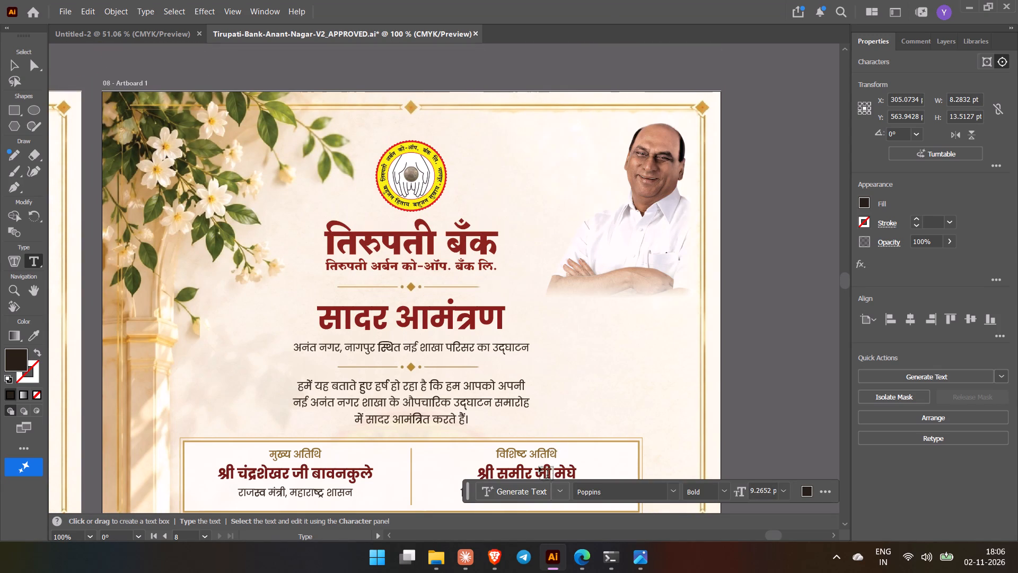
key("alt+Tab")
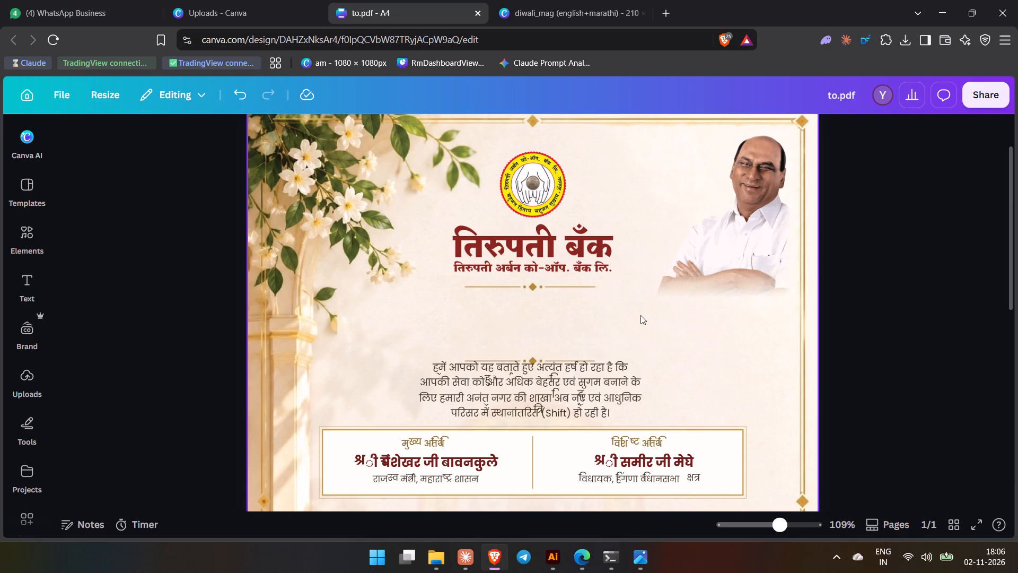
scroll(642, 316, "down", 4)
key("alt+Tab")
key("alt+Tab")
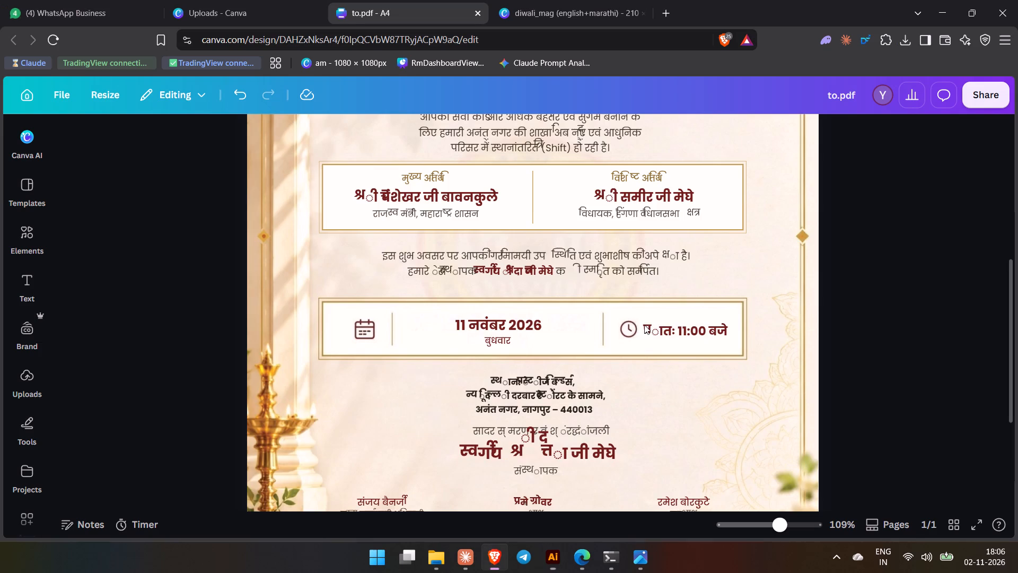
Undo the recent edits in Canva's to.pdf, bringing back the सादर आमंत्रण heading, the subtitle line and its loose glyphs स्थि, ि and द्.
scroll(644, 325, "up", 5)
key("ctrl+z")
key("ctrl+z")
key("ctrl+z")
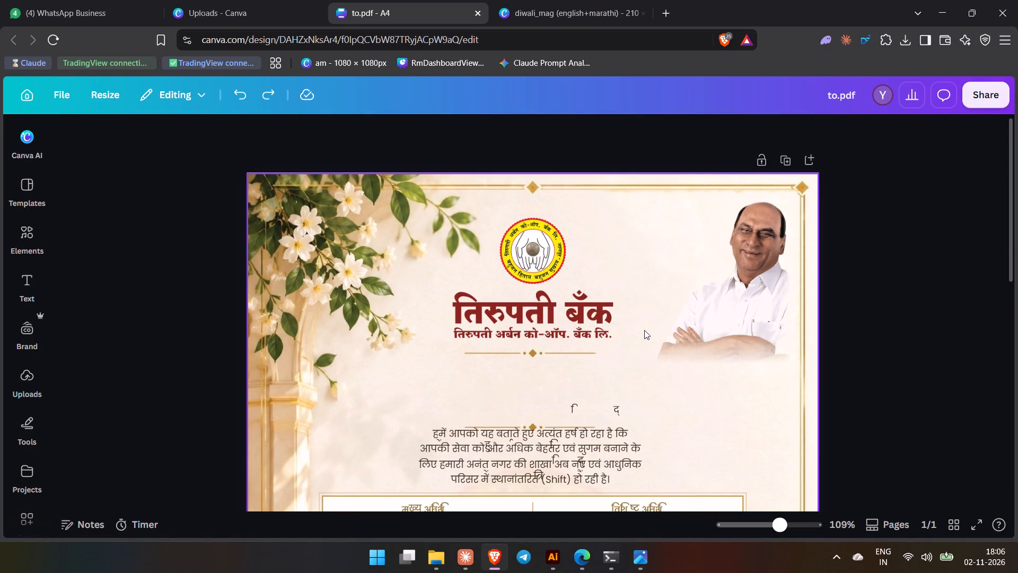
key("ctrl+z")
key("ctrl+z")
key("ctrl+z")
key("ctrl+z")
key("ctrl+z")
key("ctrl+z")
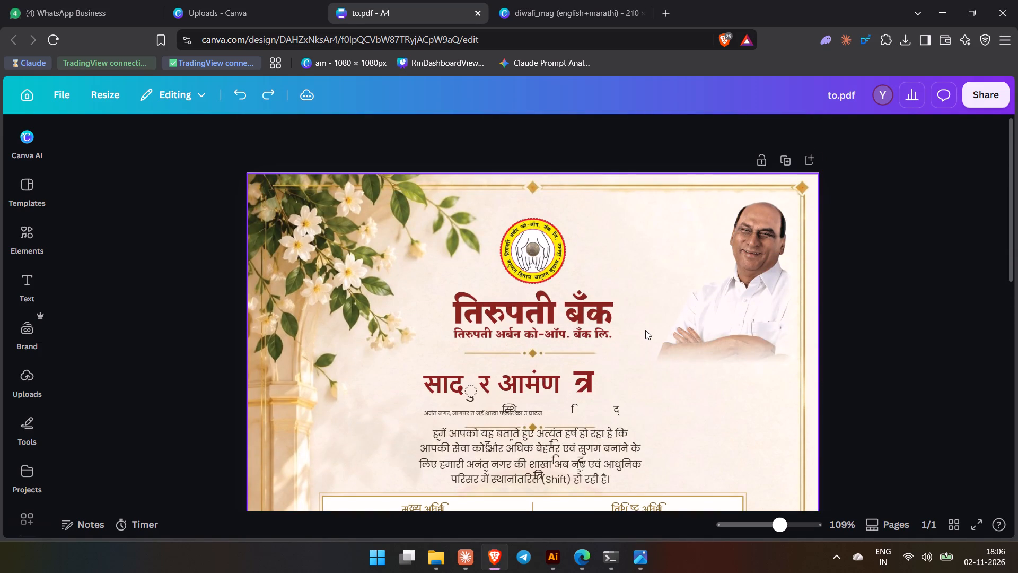
Undo one more edit in Canva's to.pdf design.
key("ctrl+z")
Switch to Illustrator and check how the सादर आमंत्रण heading on artboard 08 is split into text pieces by selecting its letters.
key("alt+Tab")
triple_click(442, 323)
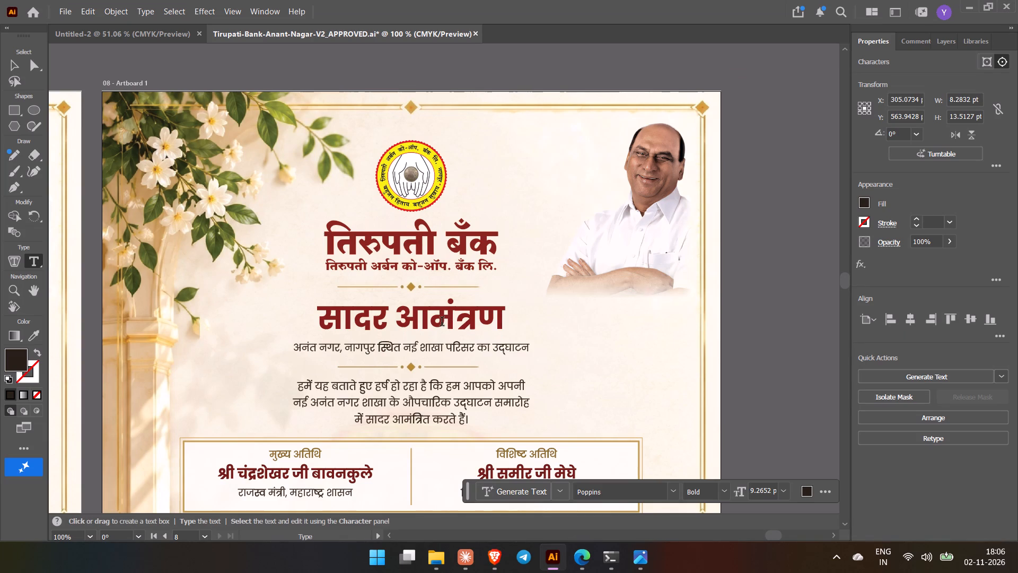
left_click(442, 323)
left_click_drag(323, 324, 347, 323)
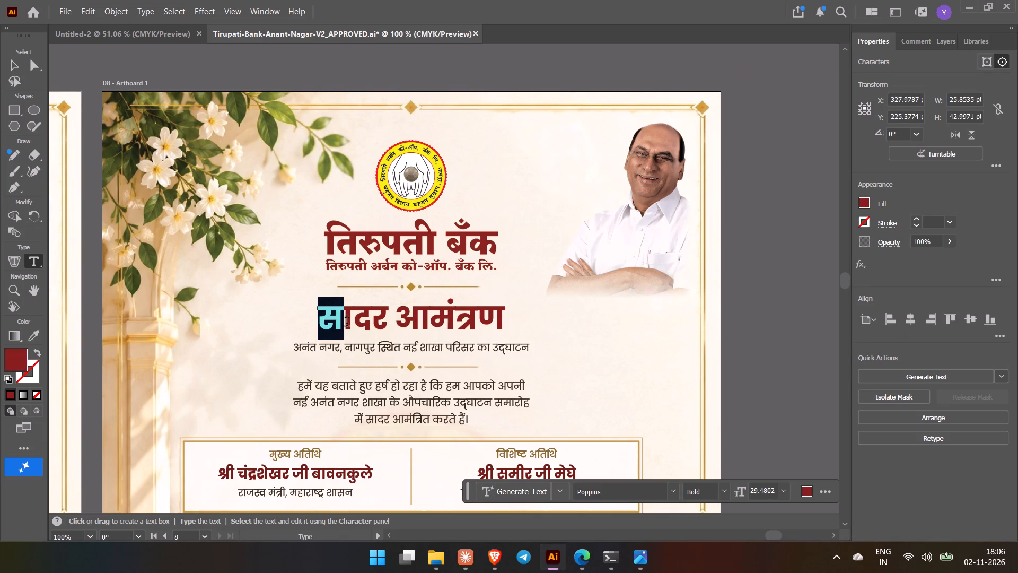
left_click_drag(347, 323, 414, 318)
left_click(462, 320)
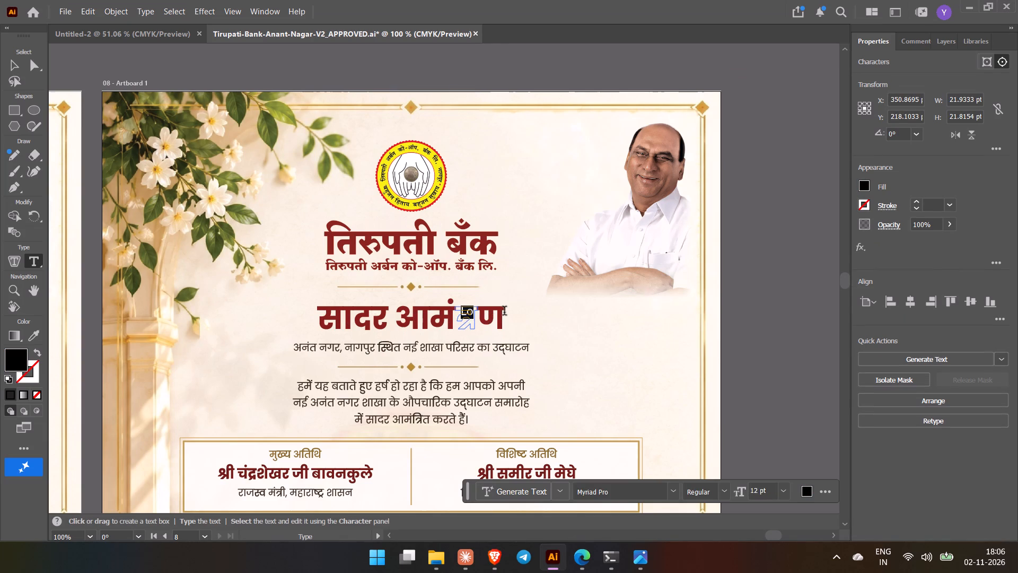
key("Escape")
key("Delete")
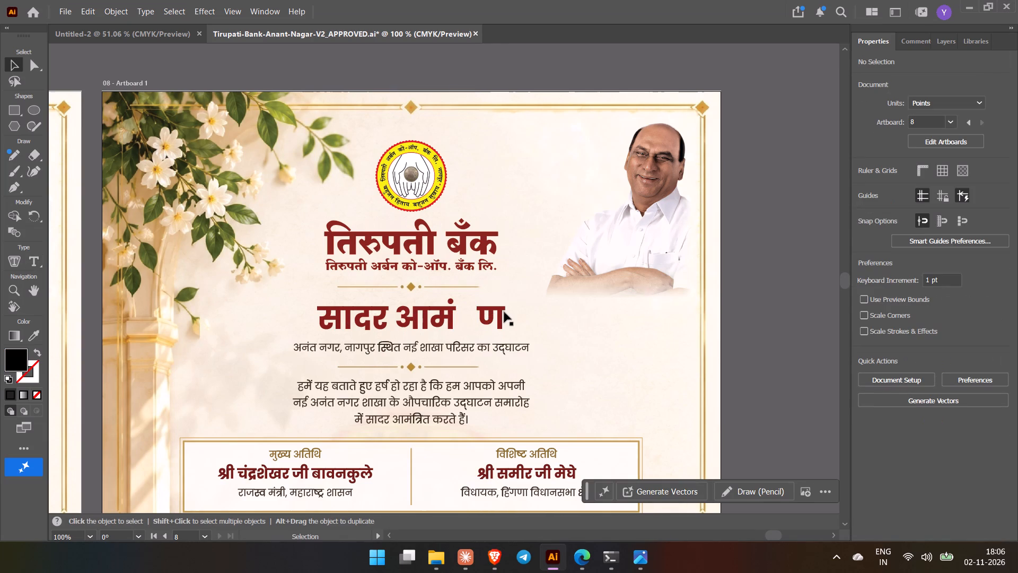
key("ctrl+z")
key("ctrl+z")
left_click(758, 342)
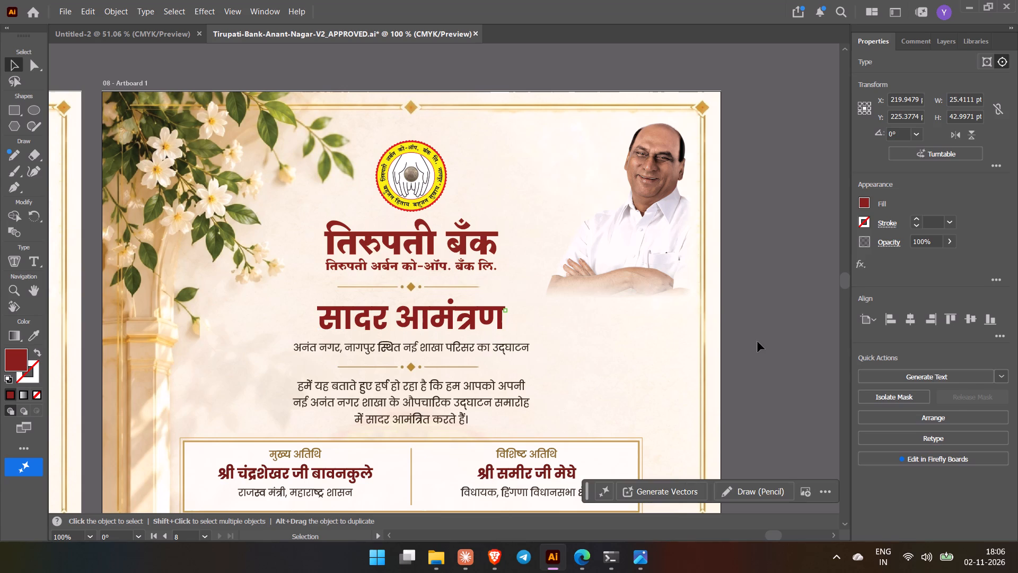
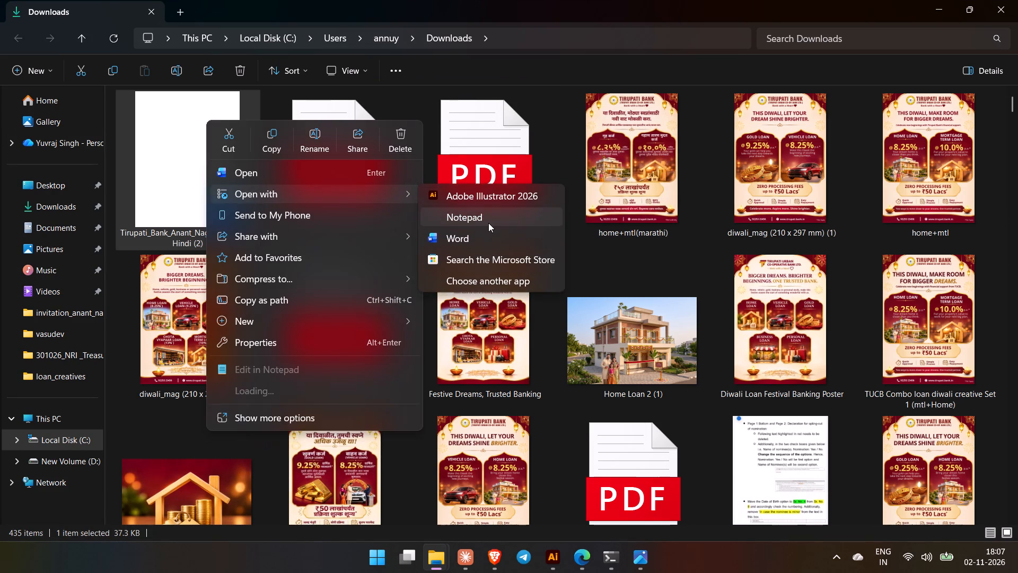
Open the Tirupati Bank Anant Nagar Hindi (2) document from the Downloads folder in Notepad.
left_click(351, 195)
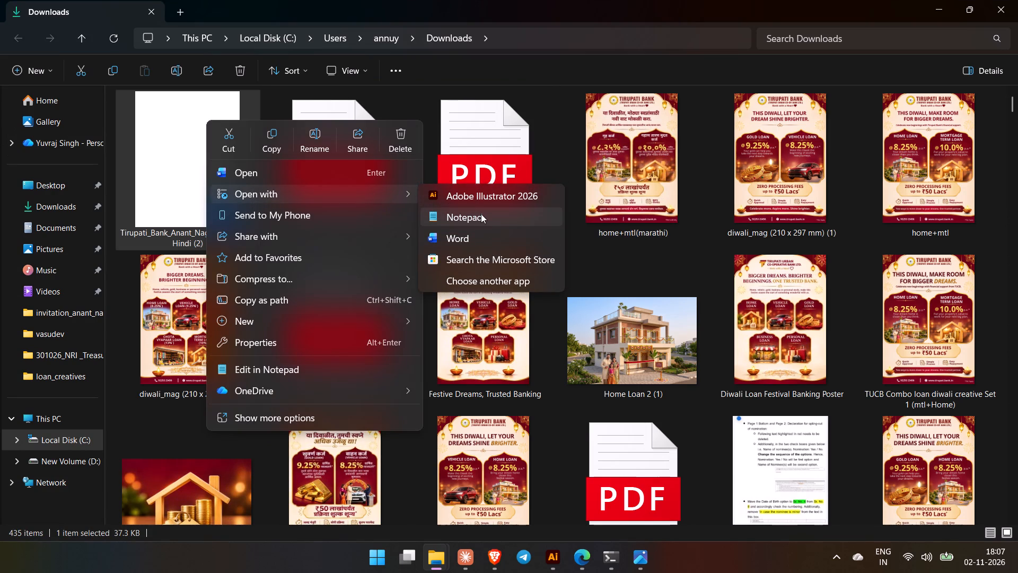
left_click(481, 214)
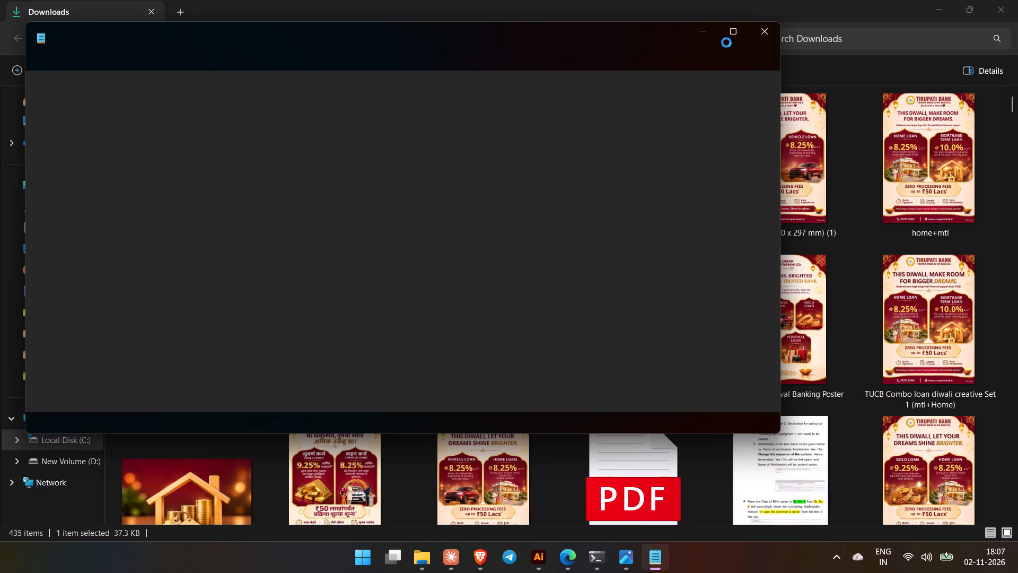
Close the unresponsive Notepad program that is open over the Downloads folder.
key("alt+Tab")
key("alt+Tab")
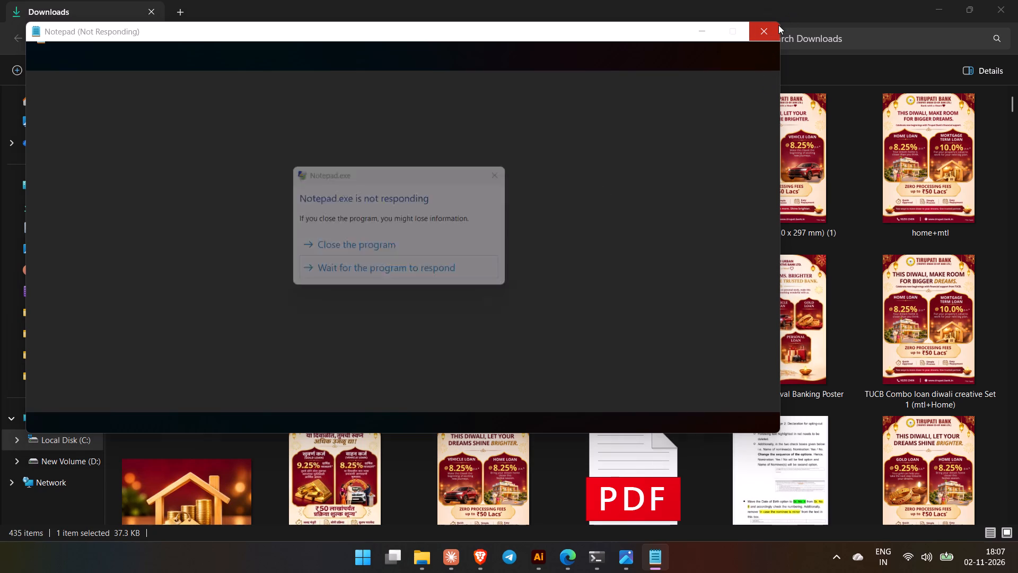
left_click(416, 237)
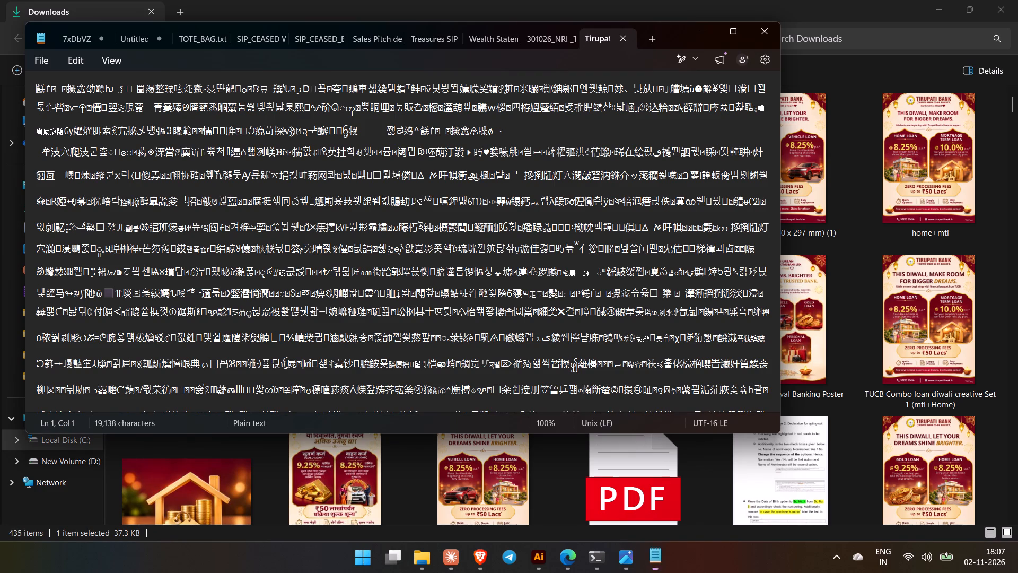
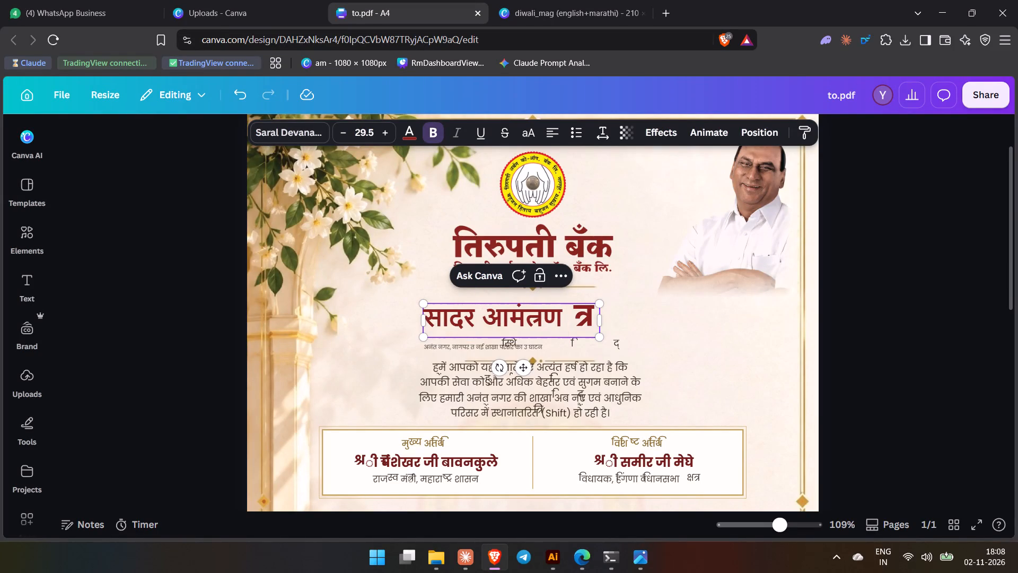
Move the सादर आमंत्रण heading slightly up, clear of the separate त्र glyph beside it.
double_click(592, 325)
left_click(750, 349)
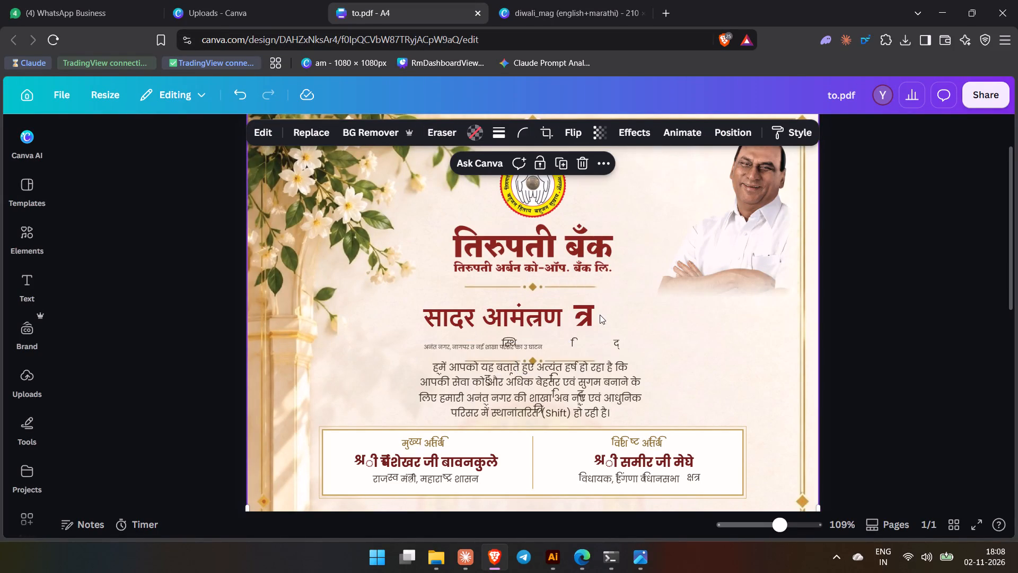
left_click(599, 314)
left_click_drag(540, 320, 553, 296)
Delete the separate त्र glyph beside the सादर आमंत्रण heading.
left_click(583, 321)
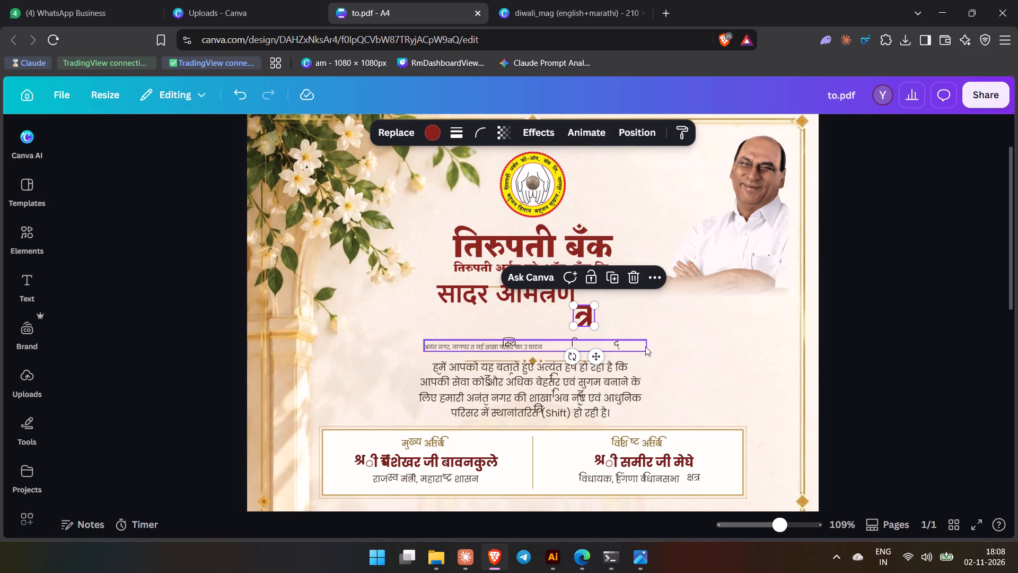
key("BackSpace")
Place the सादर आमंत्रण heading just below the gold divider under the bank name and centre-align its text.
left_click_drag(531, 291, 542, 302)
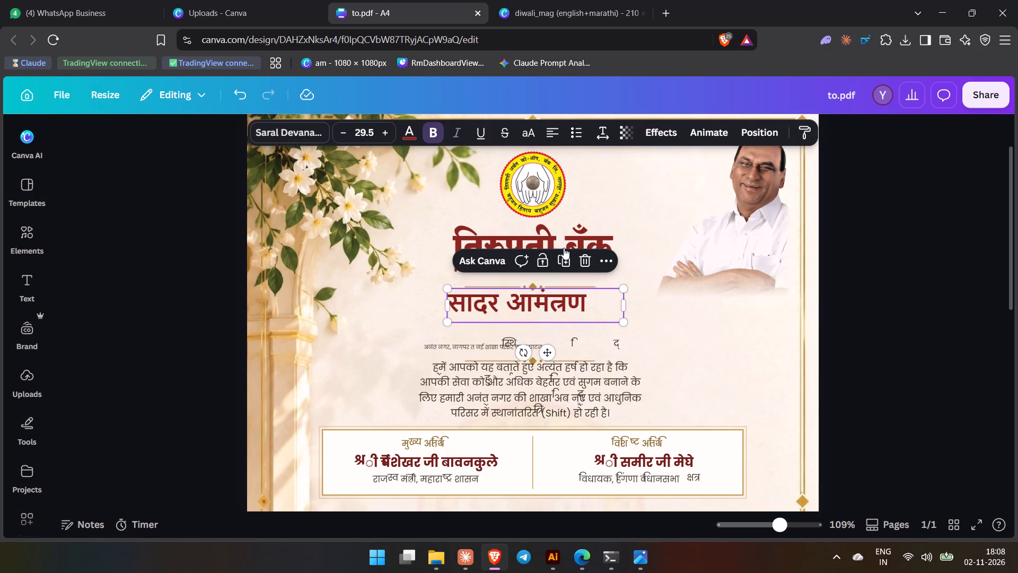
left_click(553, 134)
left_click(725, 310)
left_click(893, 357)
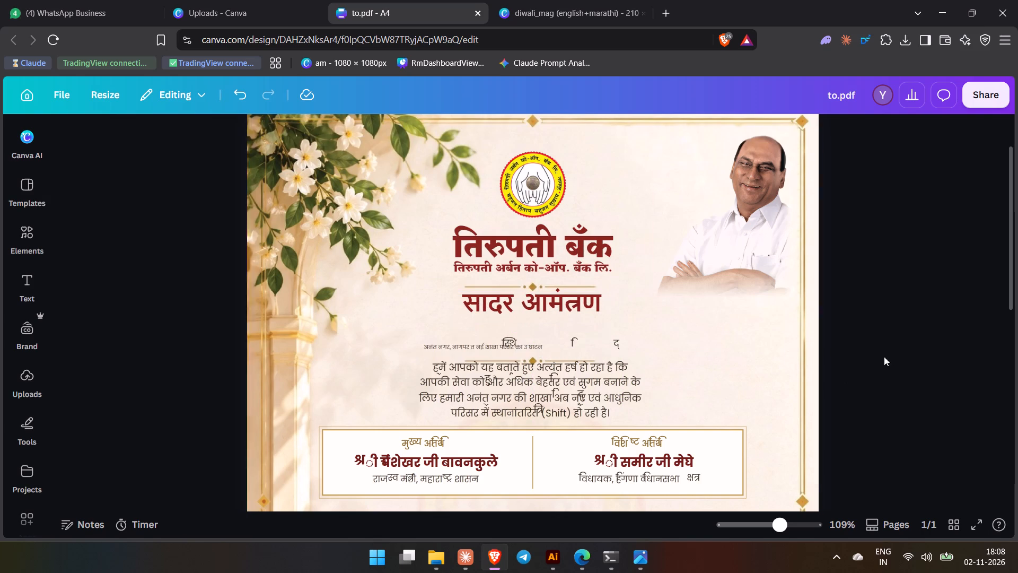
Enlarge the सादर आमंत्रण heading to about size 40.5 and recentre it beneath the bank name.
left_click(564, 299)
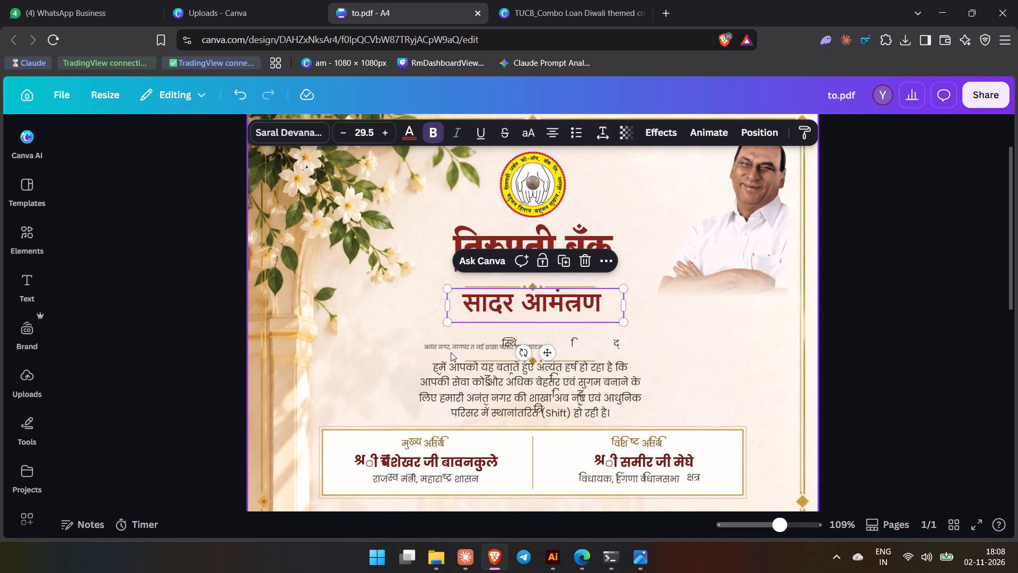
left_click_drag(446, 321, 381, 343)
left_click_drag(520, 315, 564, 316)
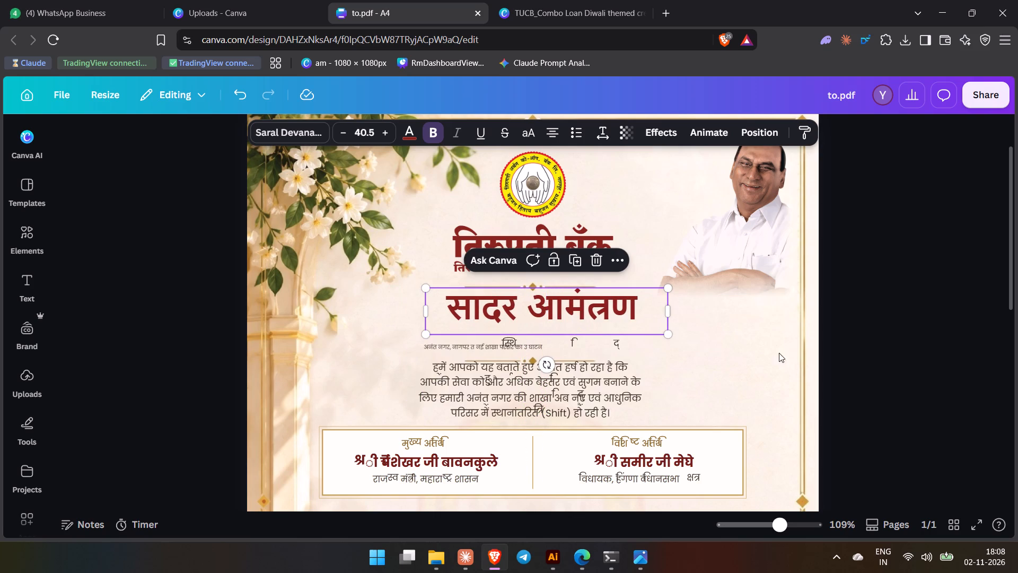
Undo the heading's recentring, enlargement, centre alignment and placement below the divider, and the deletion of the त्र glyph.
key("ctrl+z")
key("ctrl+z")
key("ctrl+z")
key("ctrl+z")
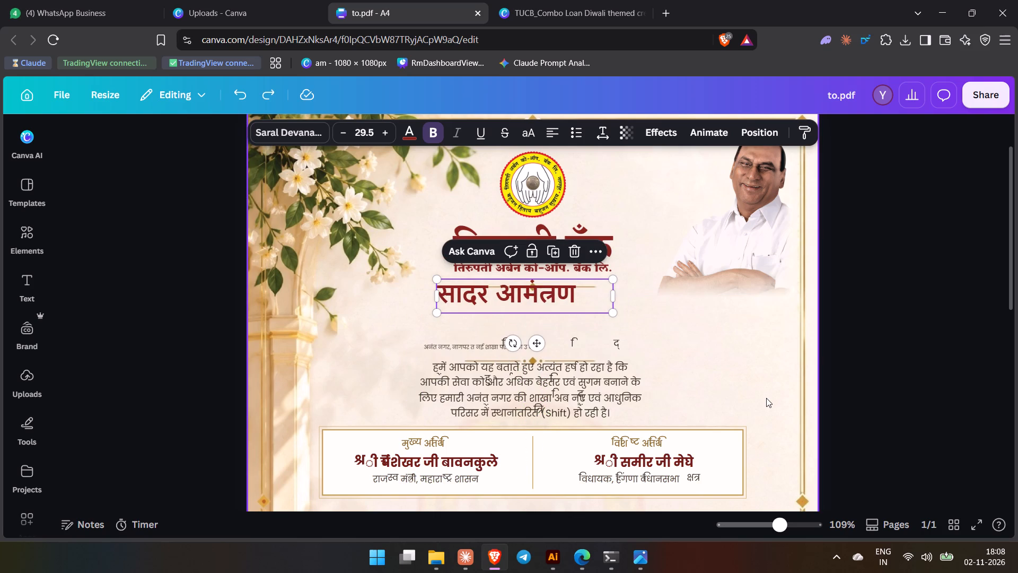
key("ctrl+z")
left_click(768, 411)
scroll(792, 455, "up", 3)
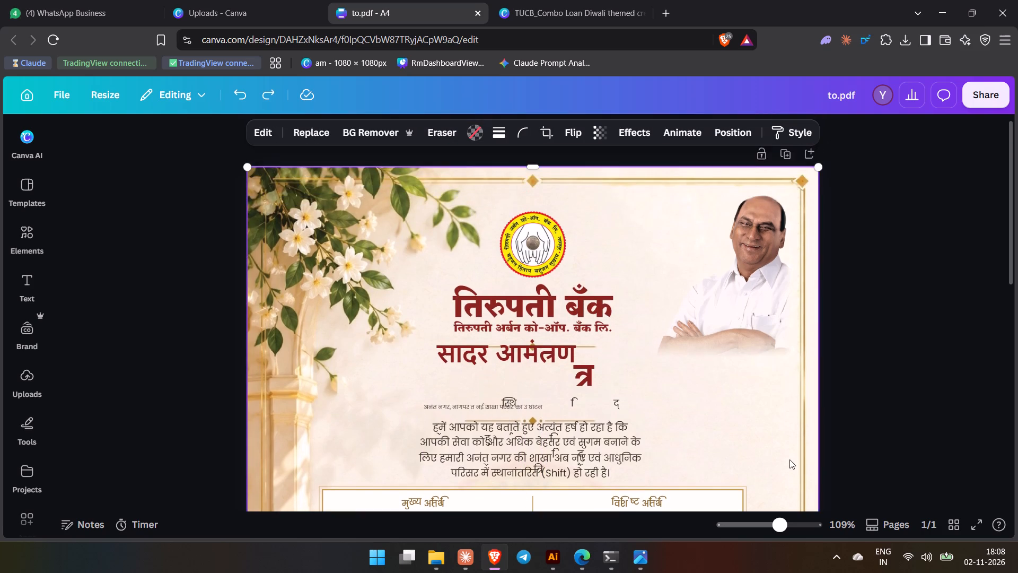
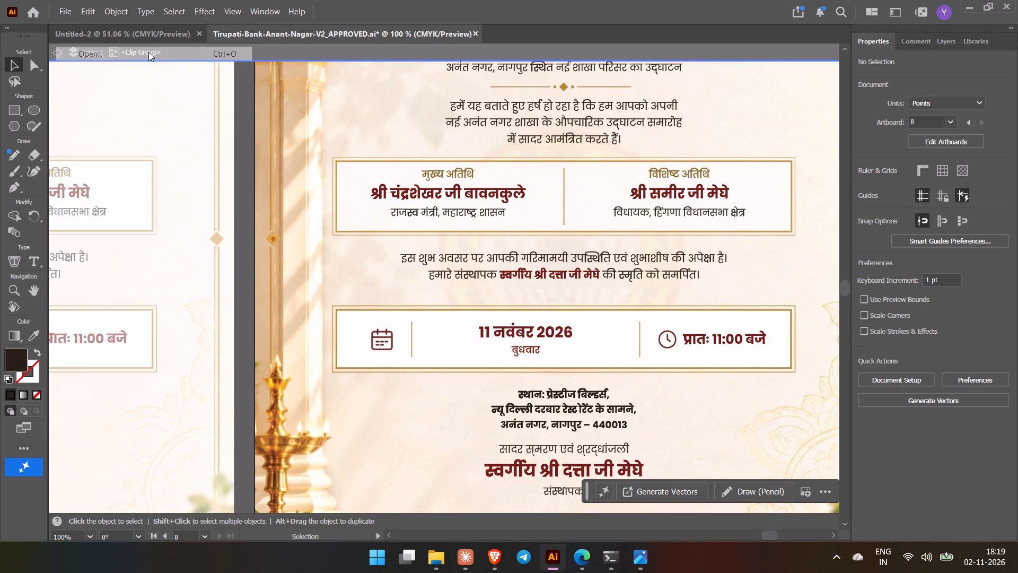
left_click(159, 137)
left_click(517, 359)
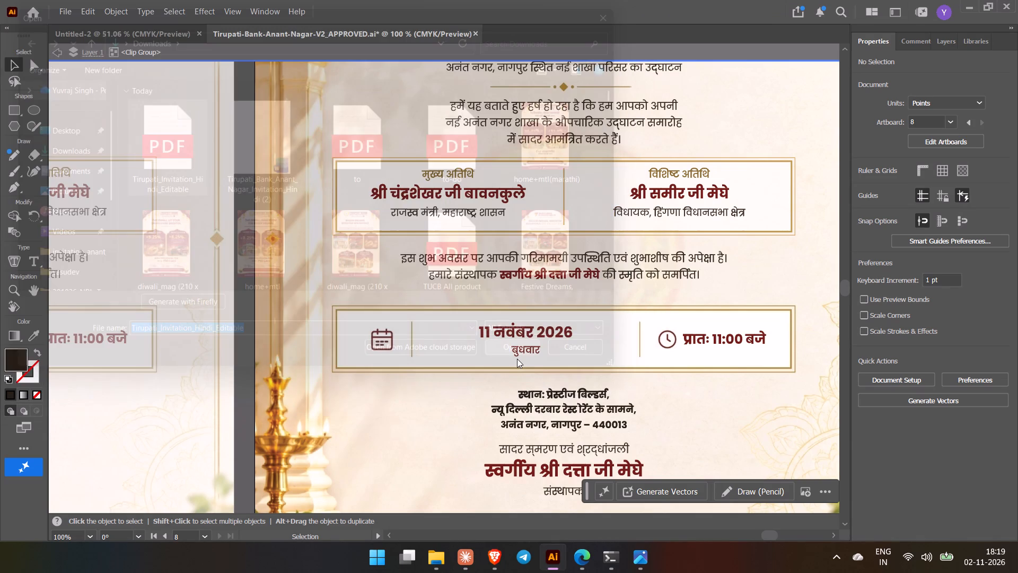
left_click(570, 358)
left_click(569, 362)
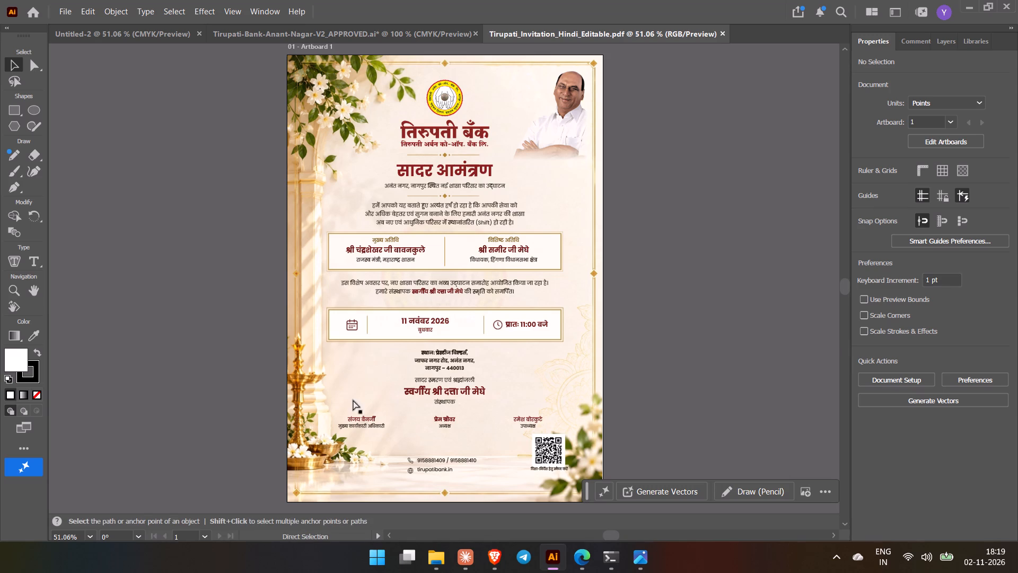
Examine the date, venue, tribute and office-bearer text of the Hindi invitation at 150% zoom.
left_click(85, 536)
left_click(100, 394)
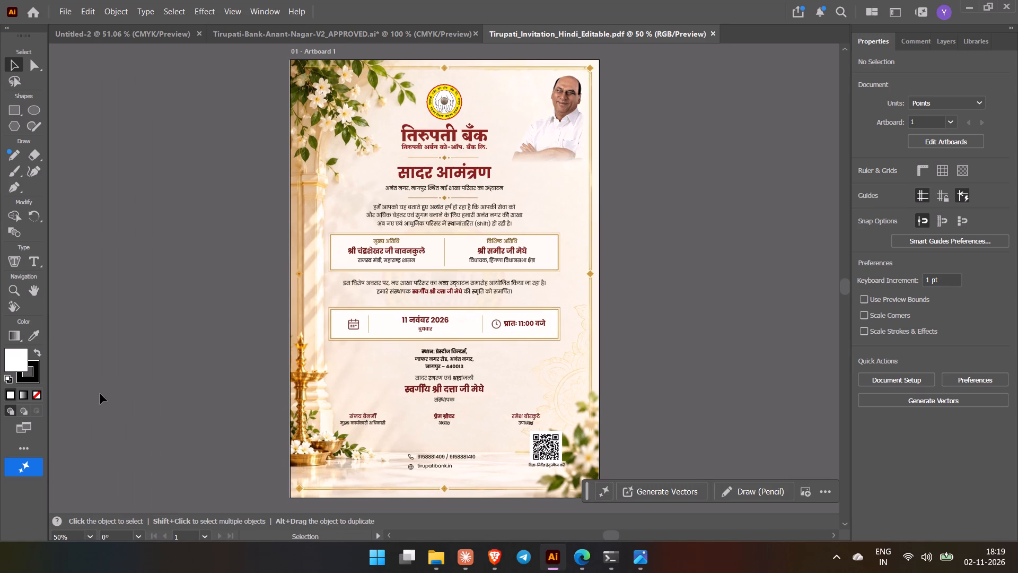
left_click(84, 534)
left_click(99, 531)
left_click(93, 535)
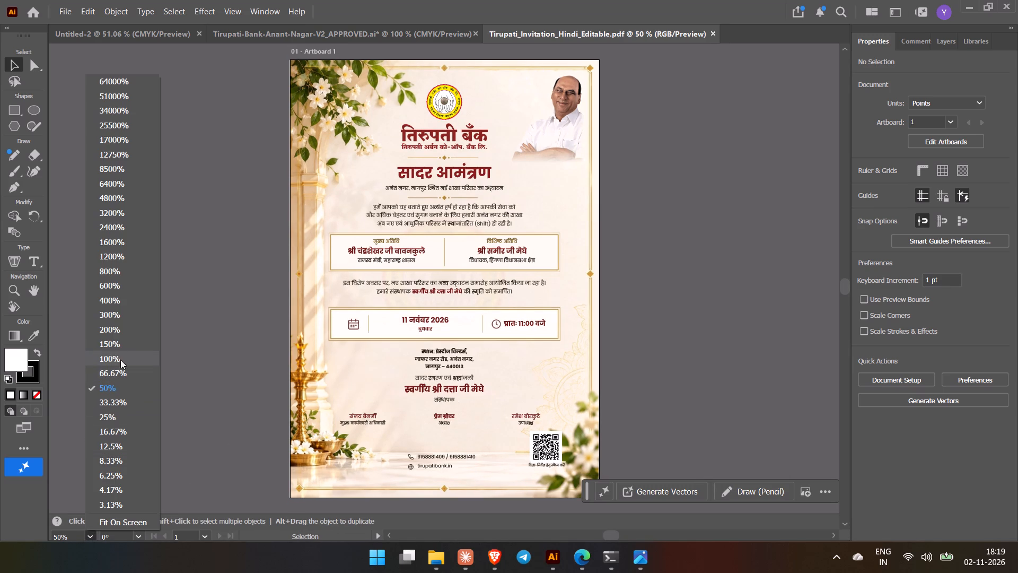
left_click(122, 348)
scroll(350, 355, "down", 11)
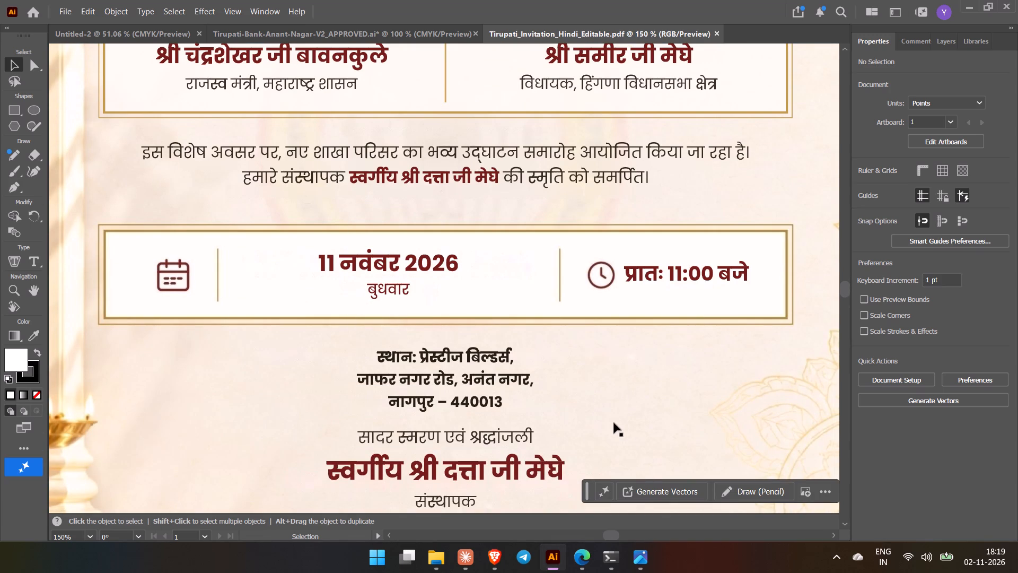
scroll(423, 409, "down", 6)
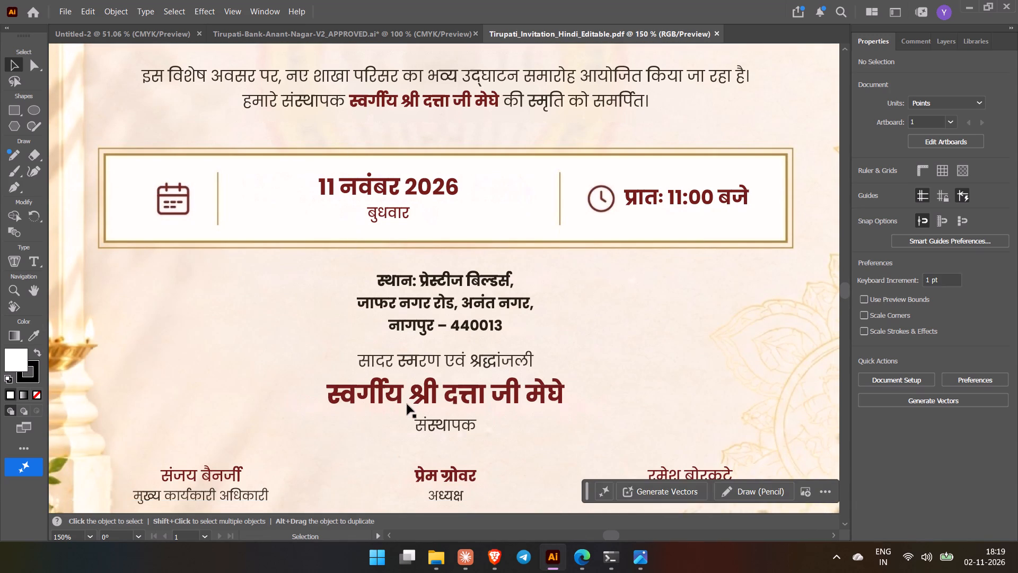
scroll(407, 404, "down", 2)
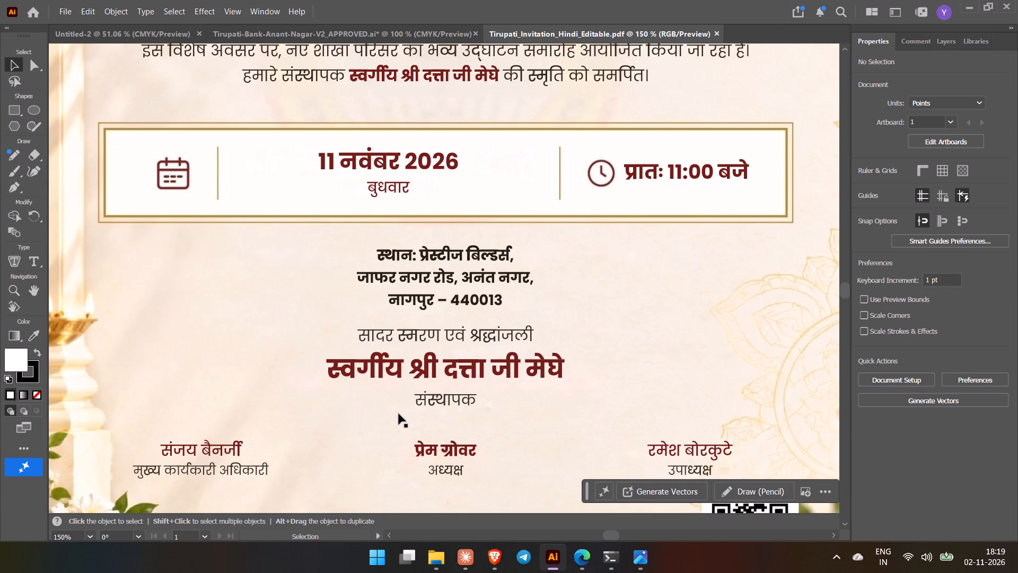
Delete all the "(Shift)" characters after "स्थानांतरित" in the third line of the introductory paragraph.
scroll(399, 413, "up", 13)
scroll(397, 411, "up", 18)
double_click(539, 264)
double_click(539, 264)
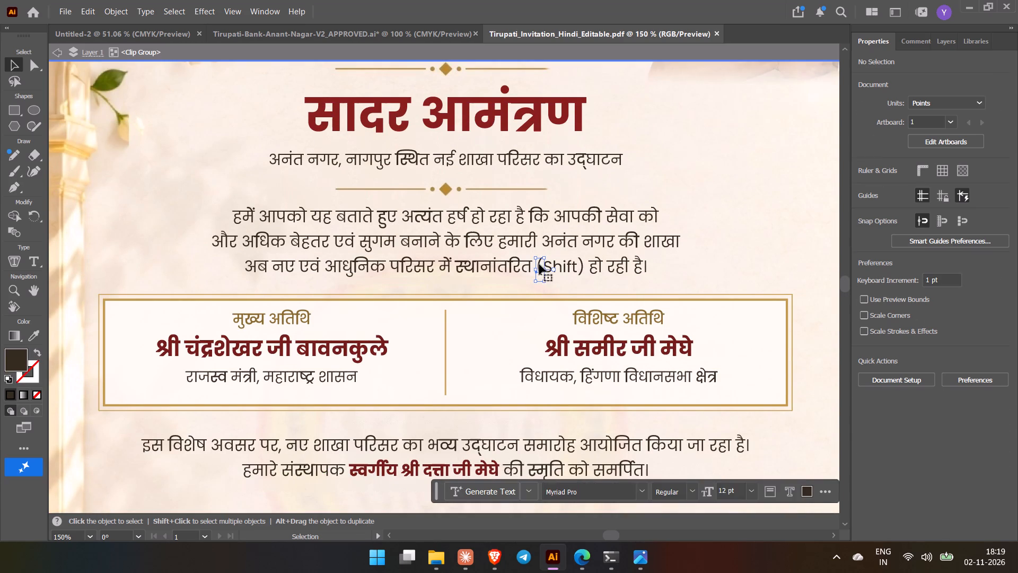
key("BackSpace")
left_click(547, 268)
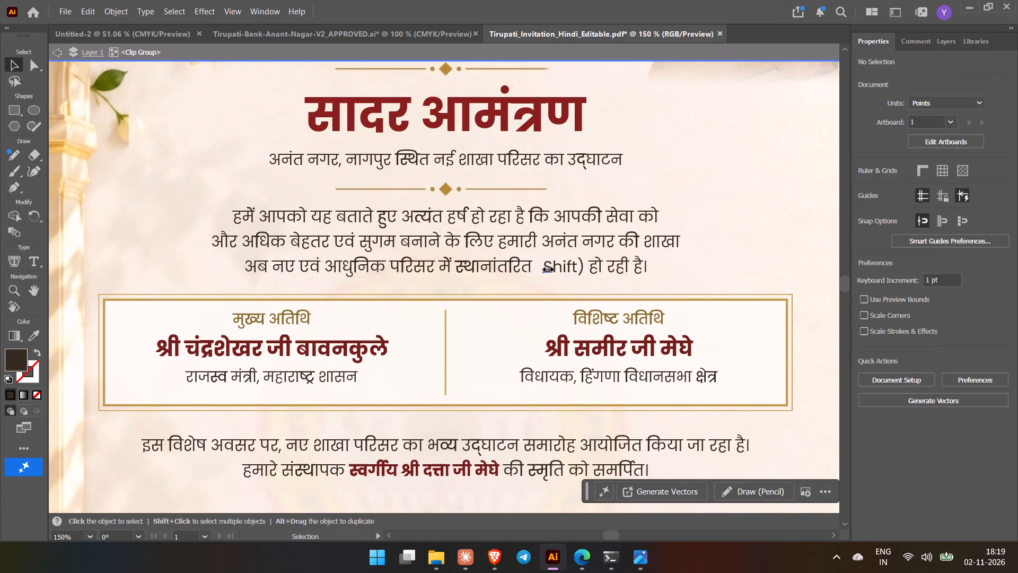
key("BackSpace")
left_click(556, 270)
key("BackSpace")
left_click(563, 271)
key("BackSpace")
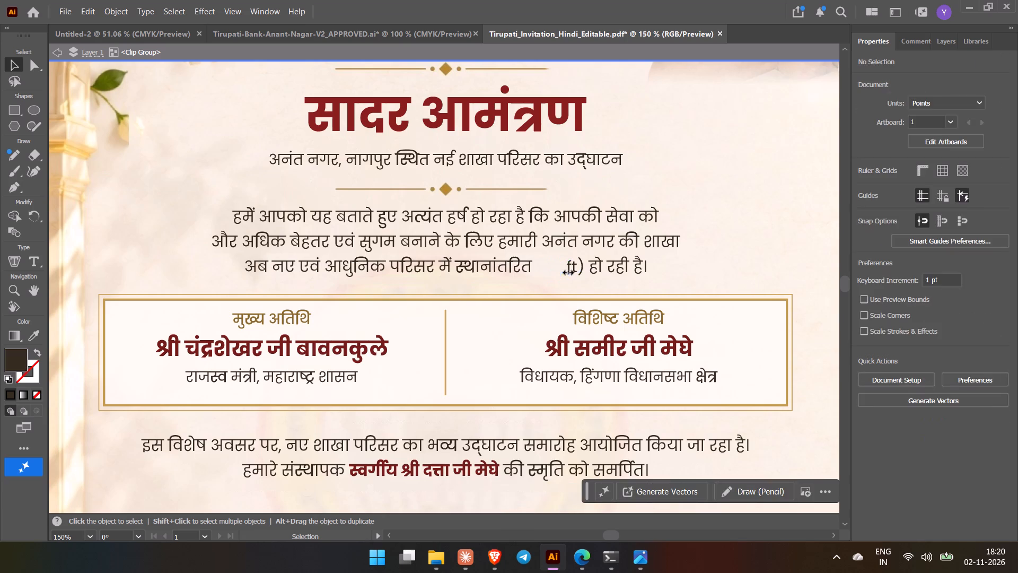
left_click(567, 271)
key("BackSpace")
left_click(571, 270)
left_click(576, 270)
key("BackSpace")
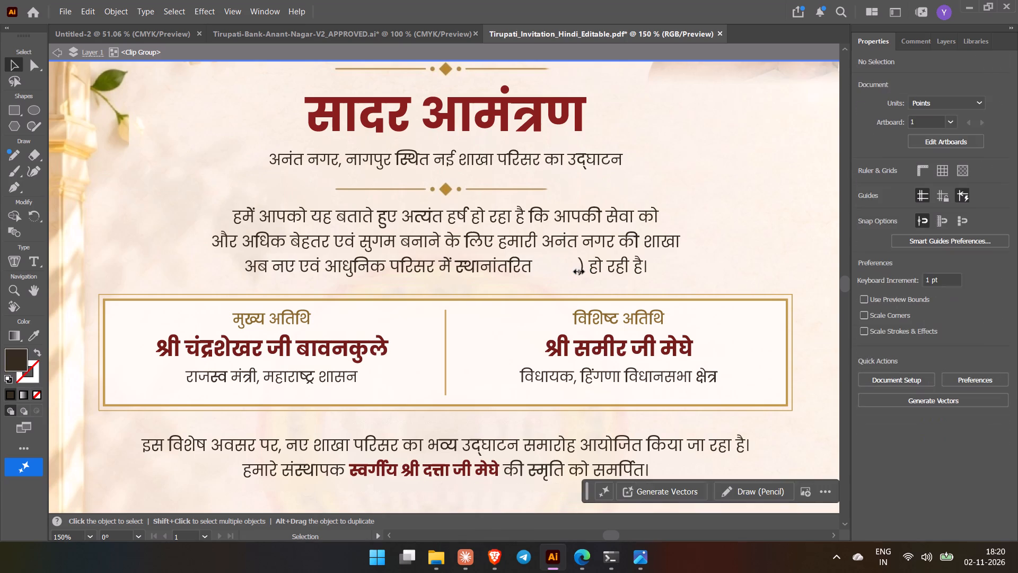
left_click(577, 270)
key("BackSpace")
Move the "हो रही ह" text pieces about 35 pt left so they sit just after "स्थानांतरित".
left_click(595, 270)
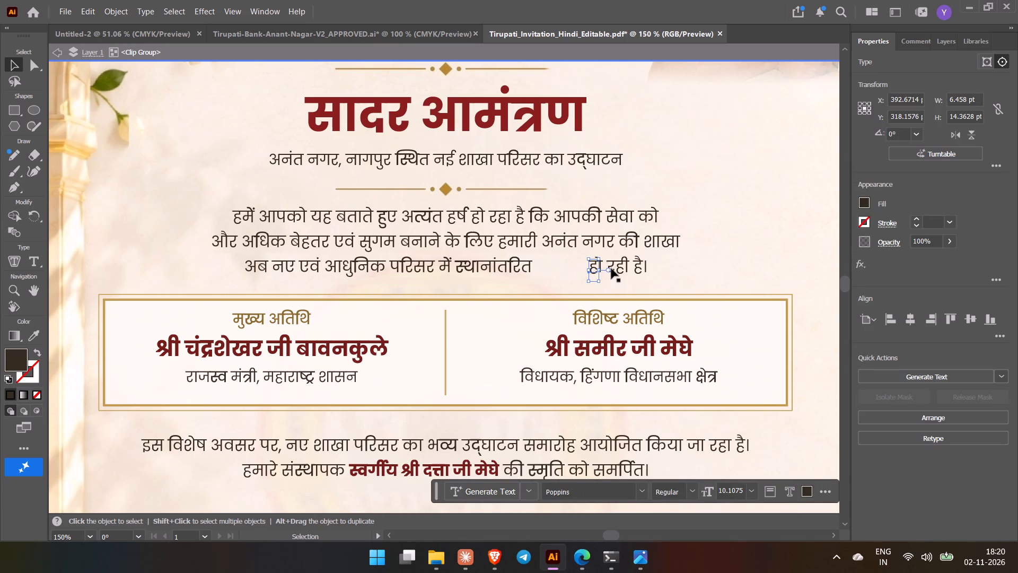
left_click(620, 268, "shift")
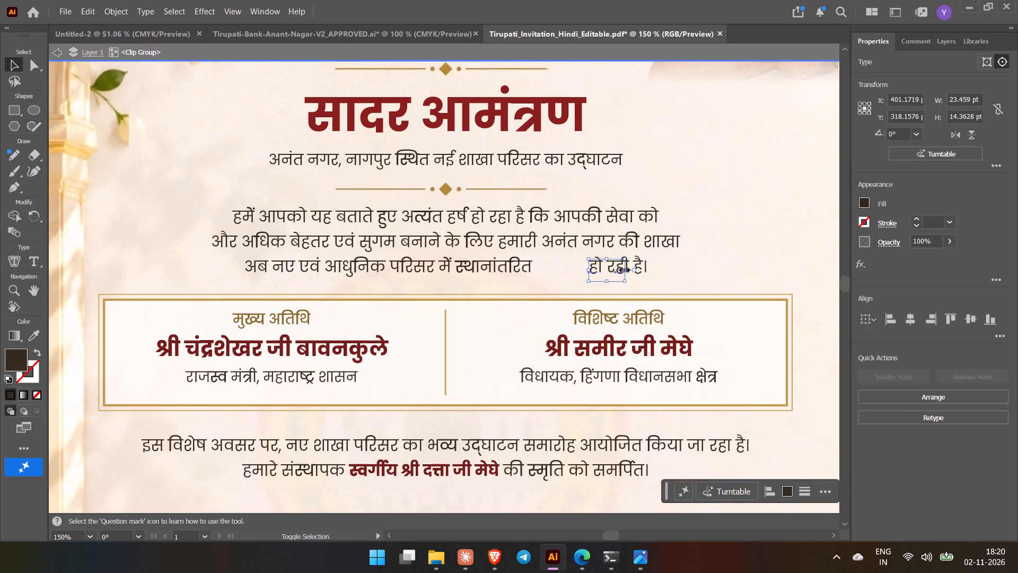
left_click(602, 261, "shift")
left_click(601, 261, "shift")
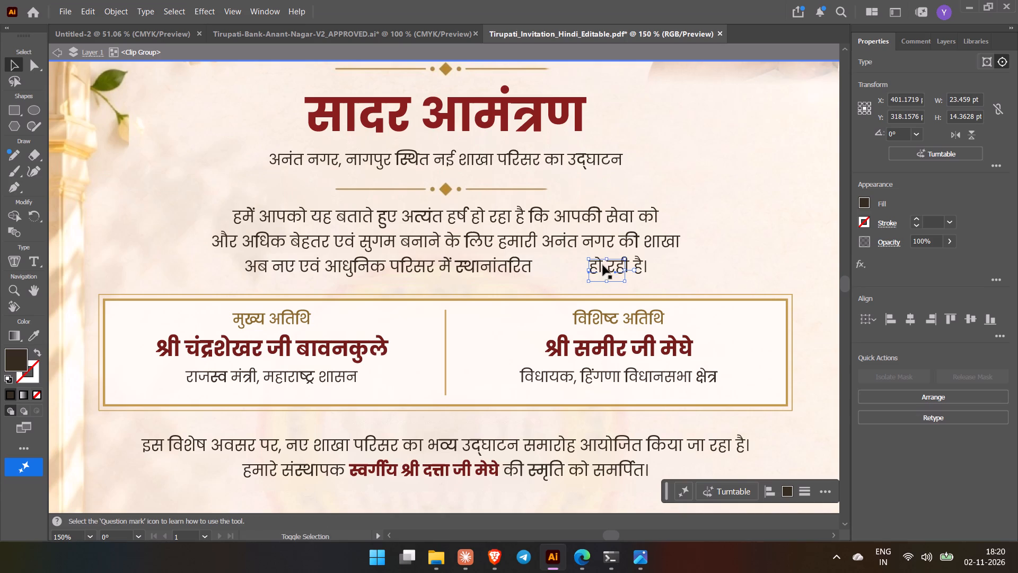
left_click(601, 266, "shift")
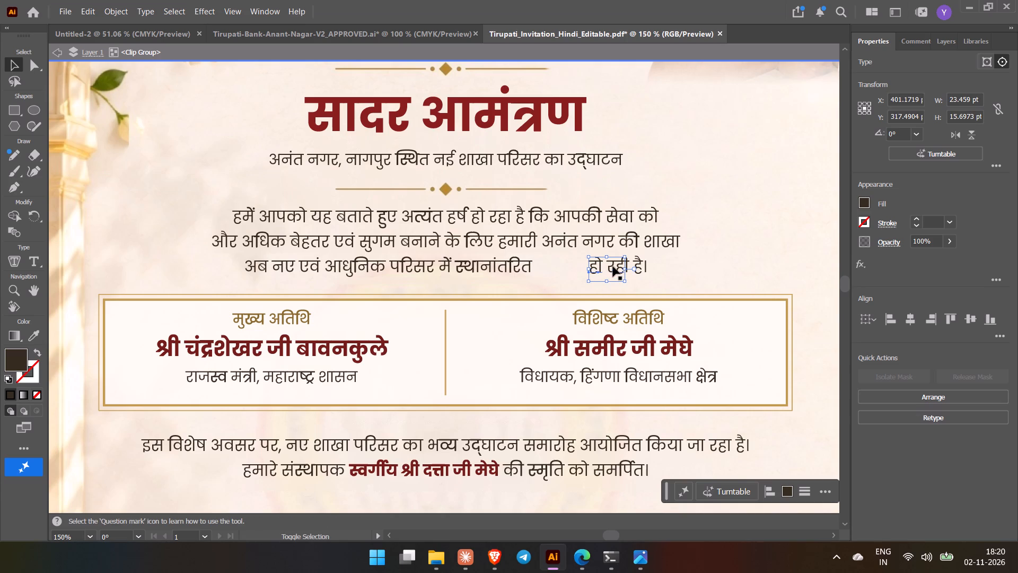
left_click(613, 266, "shift")
left_click(638, 266, "shift")
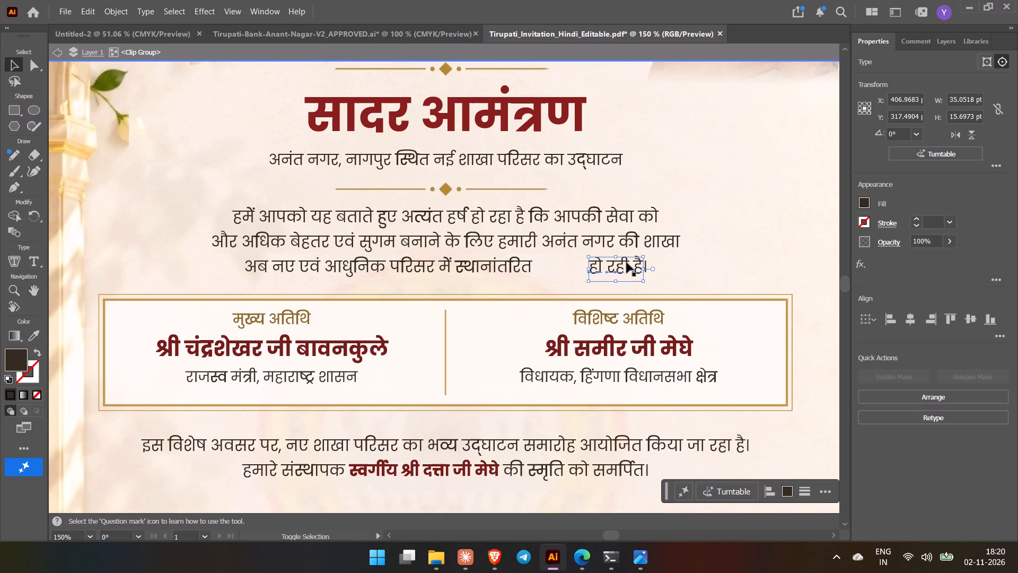
left_click(627, 263, "shift")
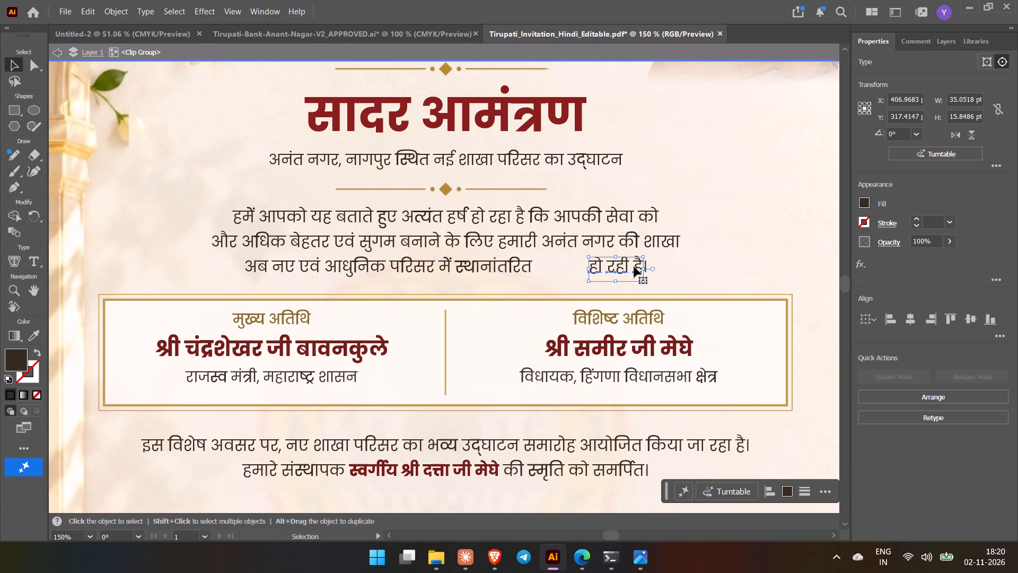
key("Left")
key("Left")
key("Left")
key("Left")
key("Left")
key("Left")
key("Left")
key("Left")
key("Left")
key("Left")
key("Left")
key("Left")
key("Left")
key("Left")
key("Left")
key("Left")
key("Left")
key("Left")
key("Left")
key("Left")
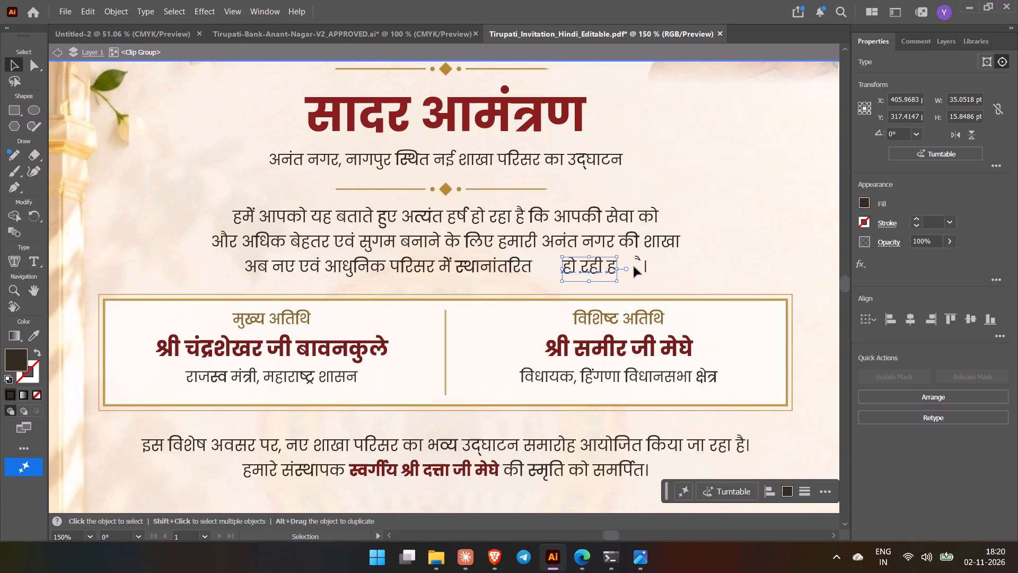
key("Left")
key("Left")
key("Left")
key("Left")
key("Left")
key("Left")
key("Left")
key("Left")
key("Left")
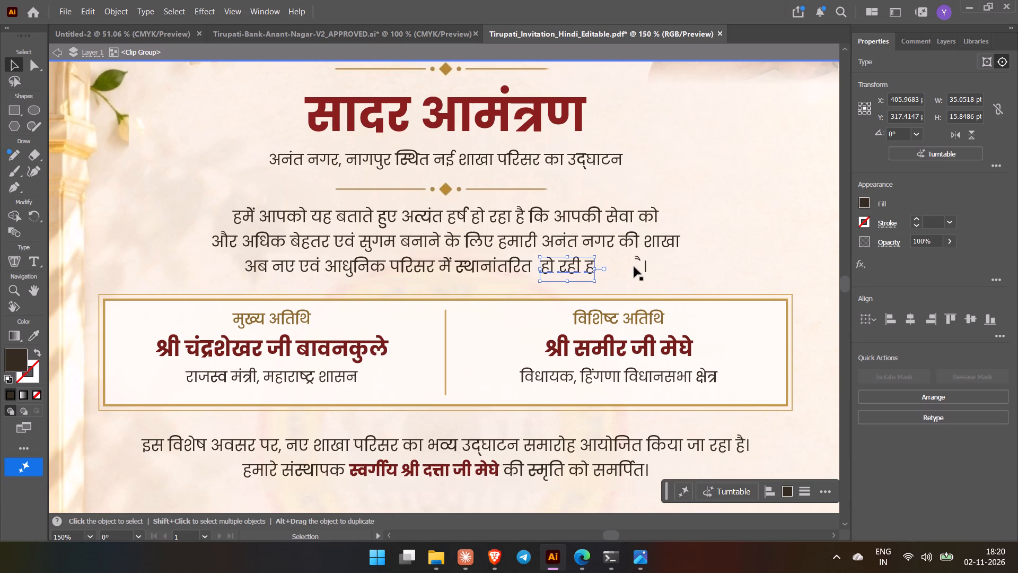
key("Left")
key("Left")
key("Left")
key("Left")
key("Left")
key("Right")
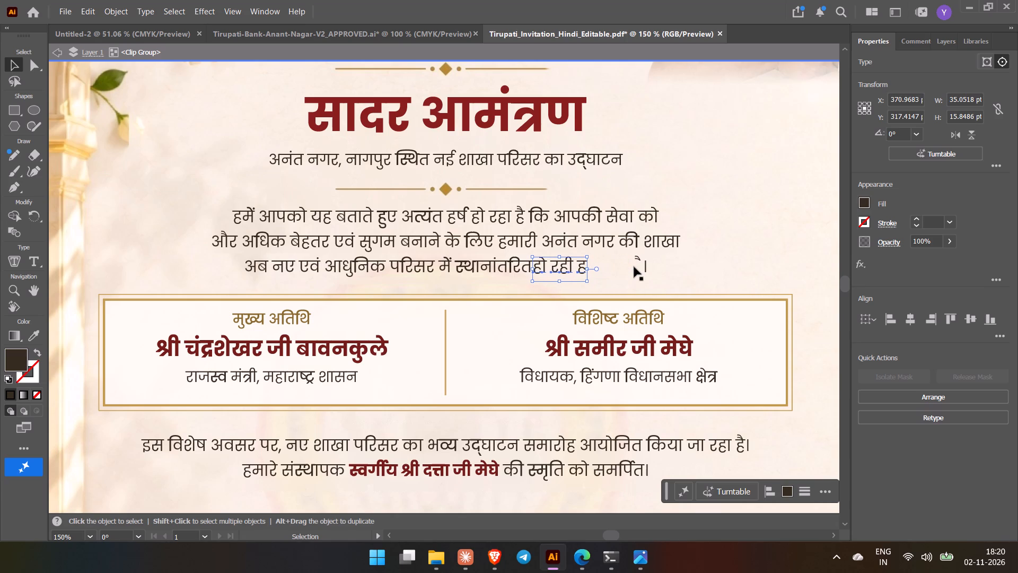
key("Right")
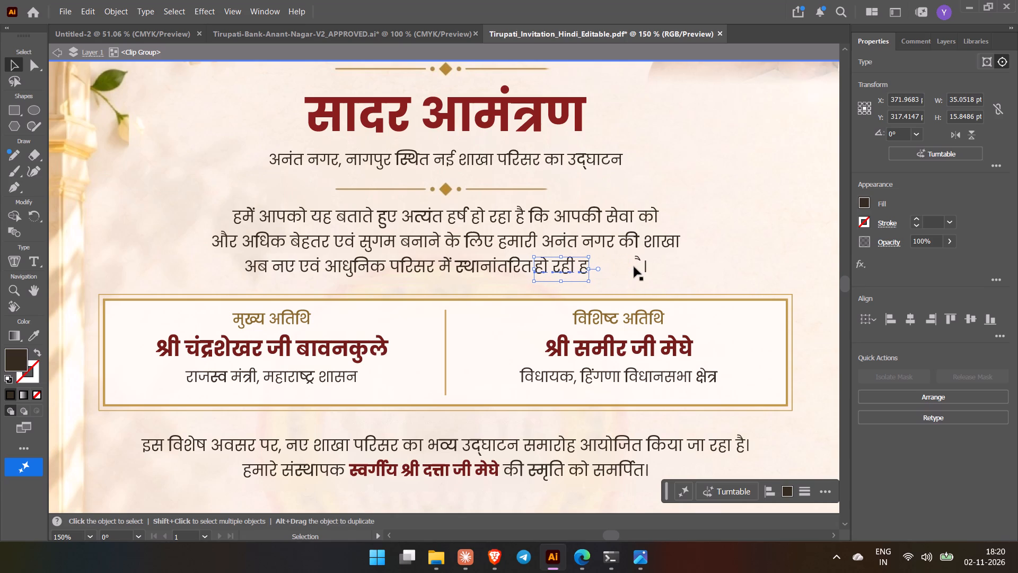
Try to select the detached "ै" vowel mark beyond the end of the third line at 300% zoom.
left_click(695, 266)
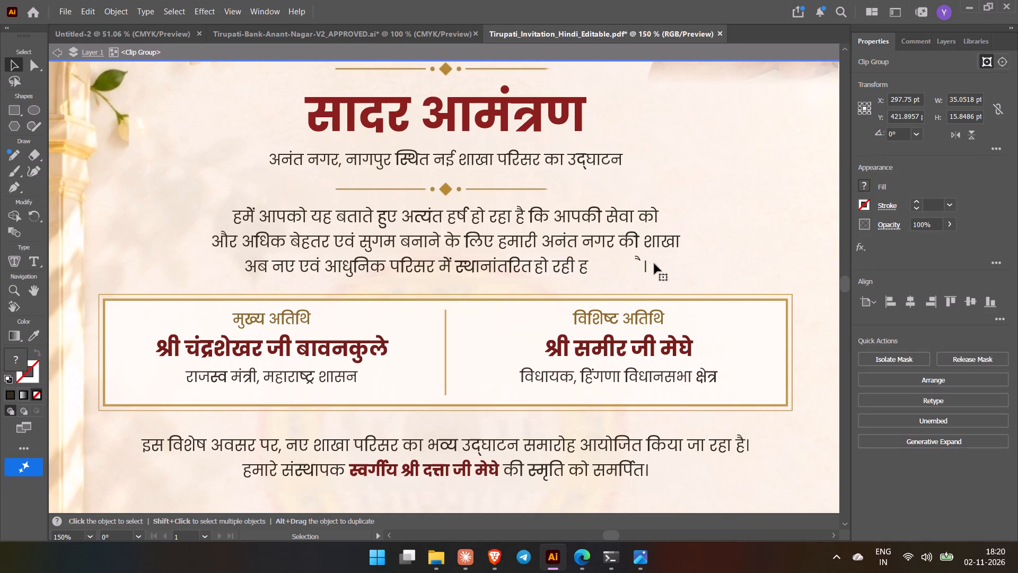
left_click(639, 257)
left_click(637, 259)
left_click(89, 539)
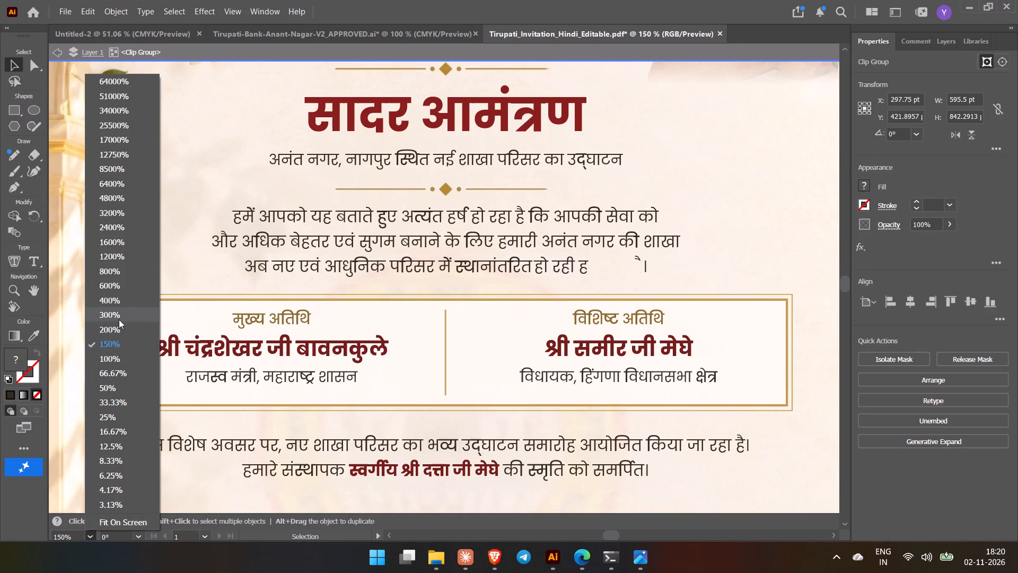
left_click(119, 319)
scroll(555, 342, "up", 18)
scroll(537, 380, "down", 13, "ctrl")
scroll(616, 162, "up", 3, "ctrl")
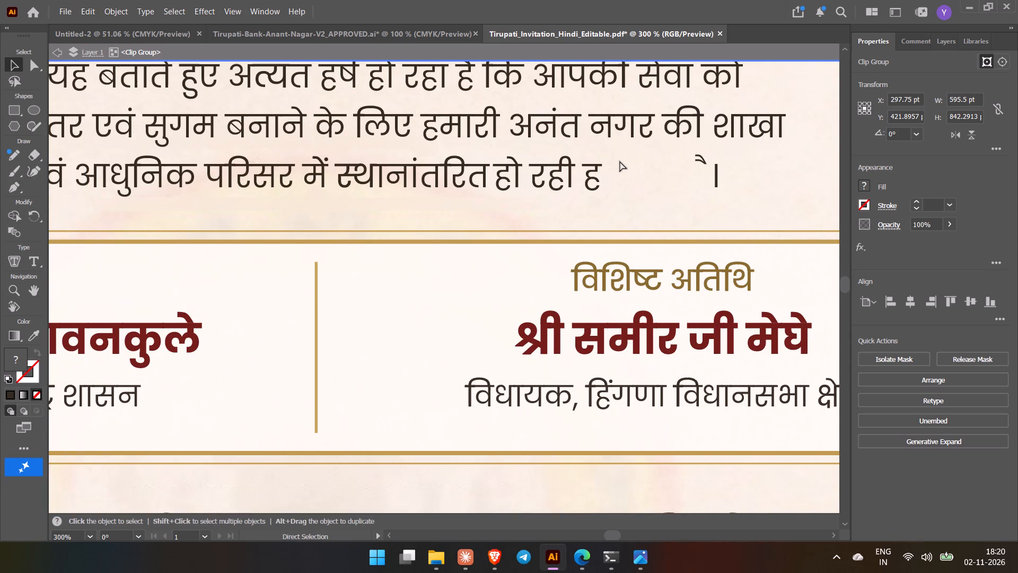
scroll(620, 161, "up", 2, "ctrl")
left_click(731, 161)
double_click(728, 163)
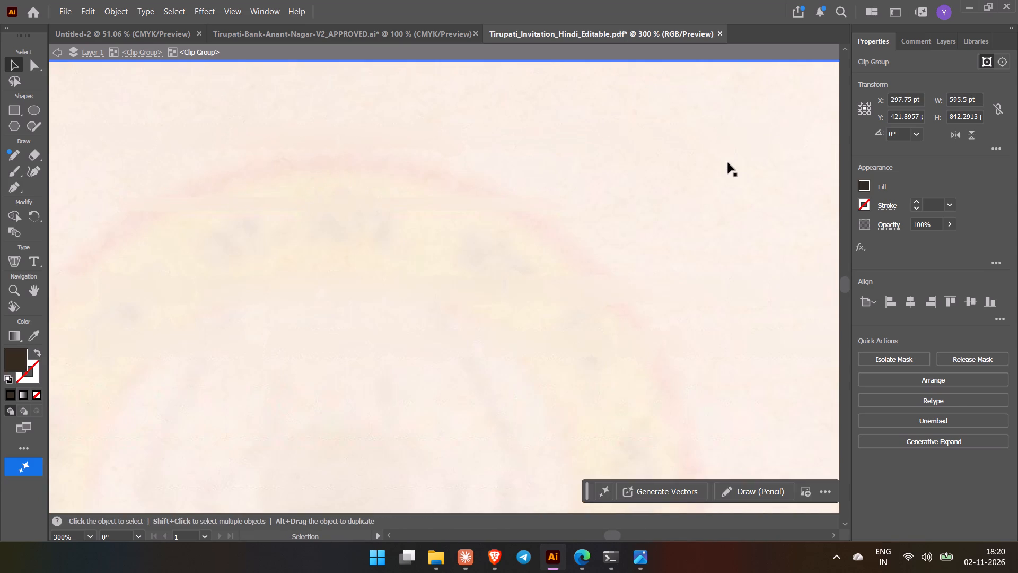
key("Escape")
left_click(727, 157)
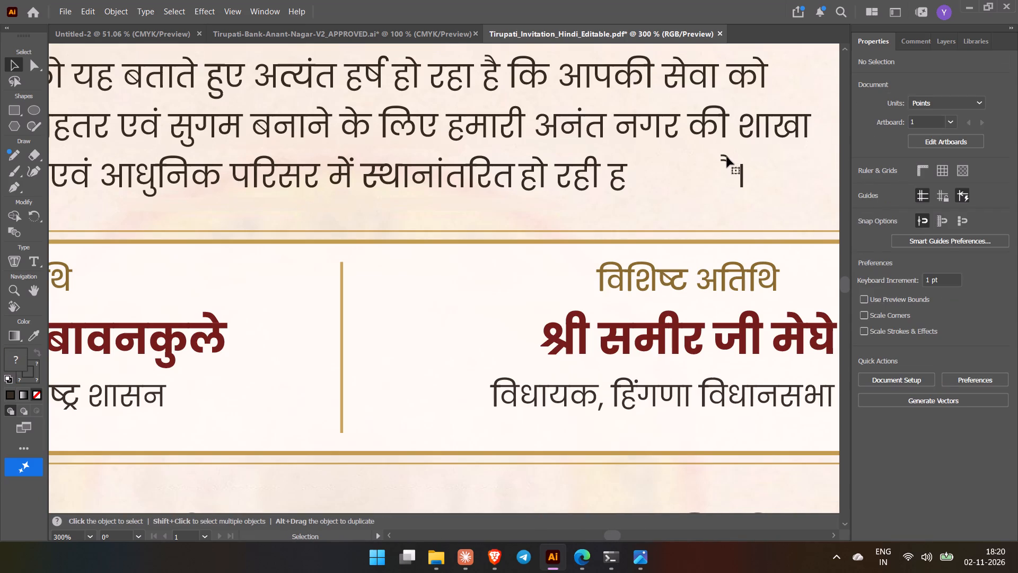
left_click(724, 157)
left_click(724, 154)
Move the closing danda "।" about 33 pt left so it sits just after "हो रही ह".
left_click(741, 174)
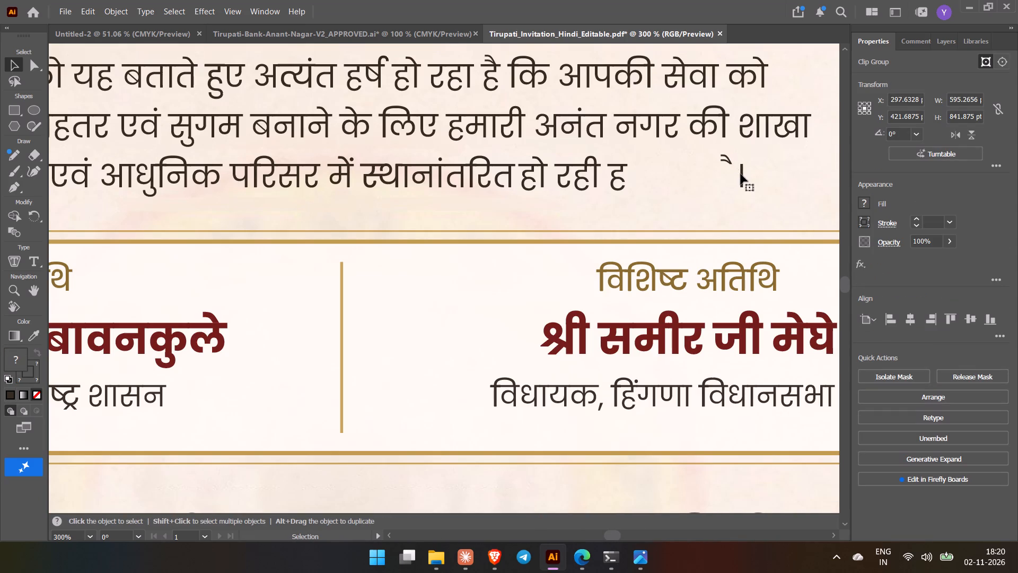
double_click(742, 177)
double_click(742, 177)
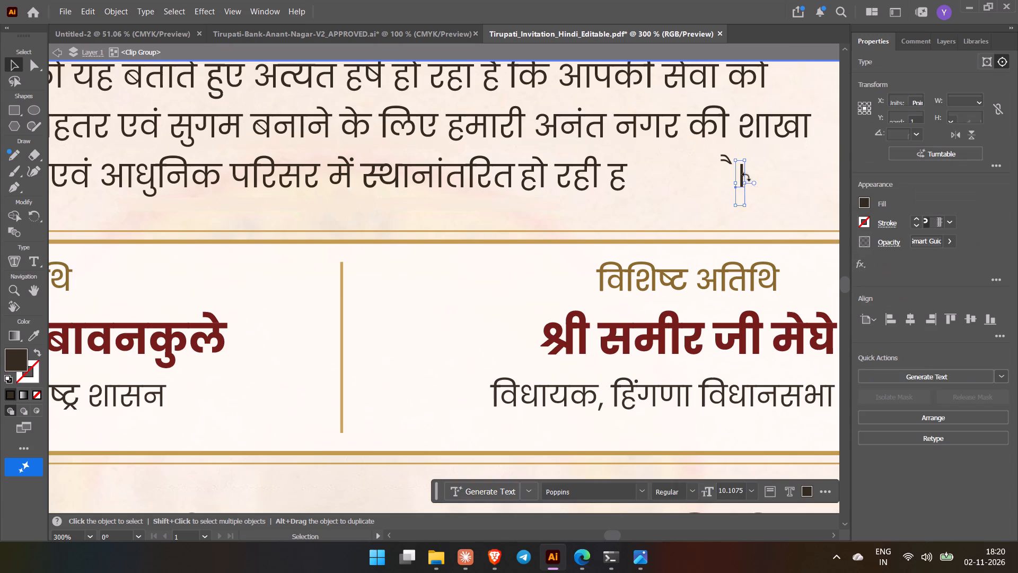
key("Left")
key("Left")
key("Left")
key("Left")
key("Left")
key("Left")
key("Left")
key("Left")
key("Left")
key("Left")
key("Left")
key("Left")
key("Left")
key("Left")
key("Left")
key("Left")
key("Left")
key("Left")
key("Left")
key("Left")
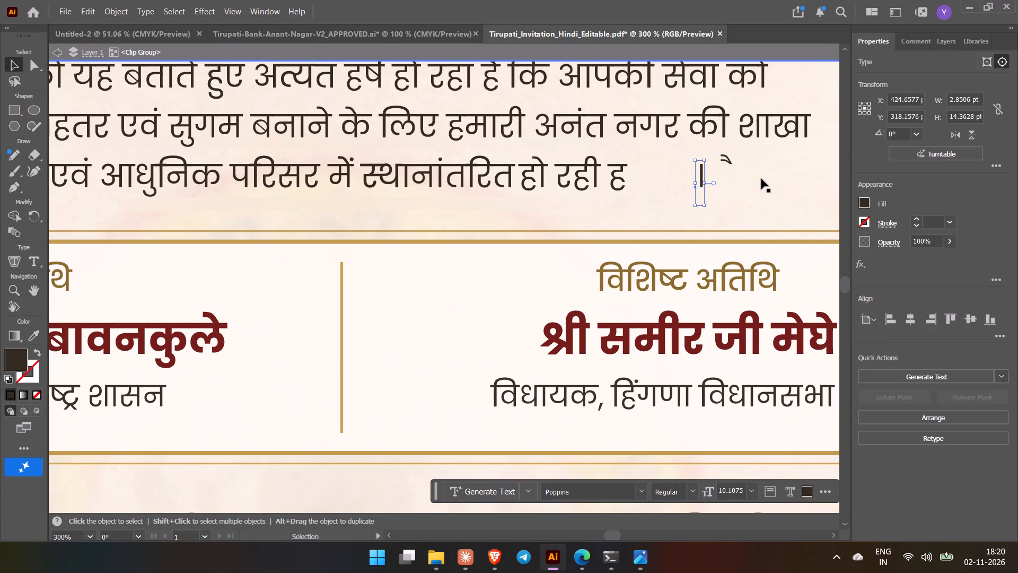
key("Left")
key("Right")
key("Right")
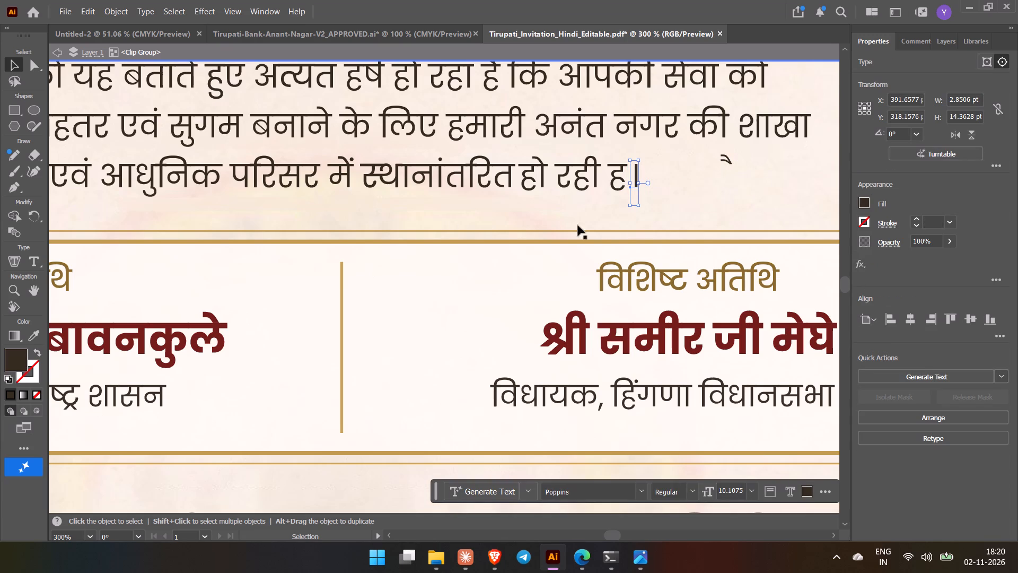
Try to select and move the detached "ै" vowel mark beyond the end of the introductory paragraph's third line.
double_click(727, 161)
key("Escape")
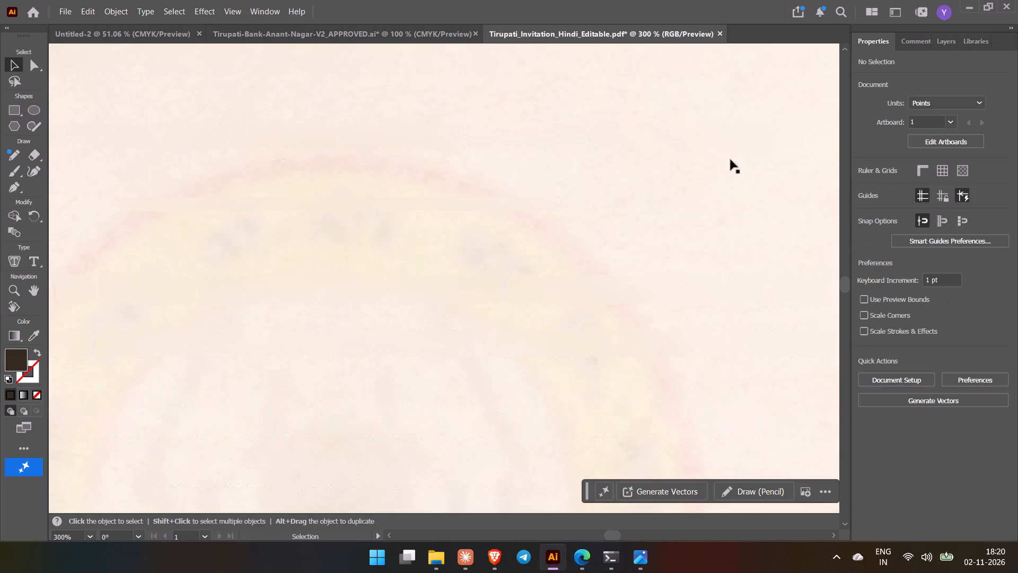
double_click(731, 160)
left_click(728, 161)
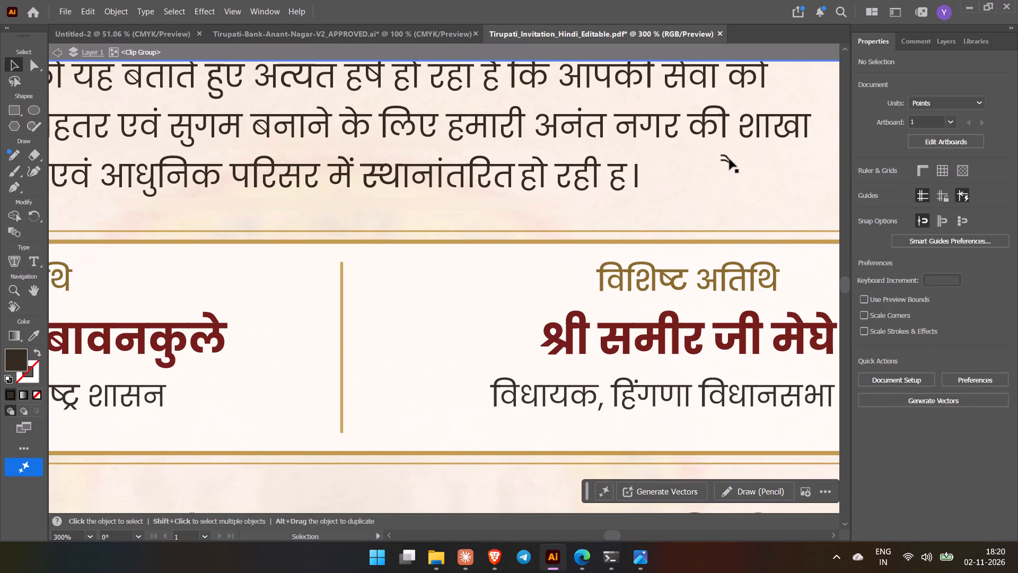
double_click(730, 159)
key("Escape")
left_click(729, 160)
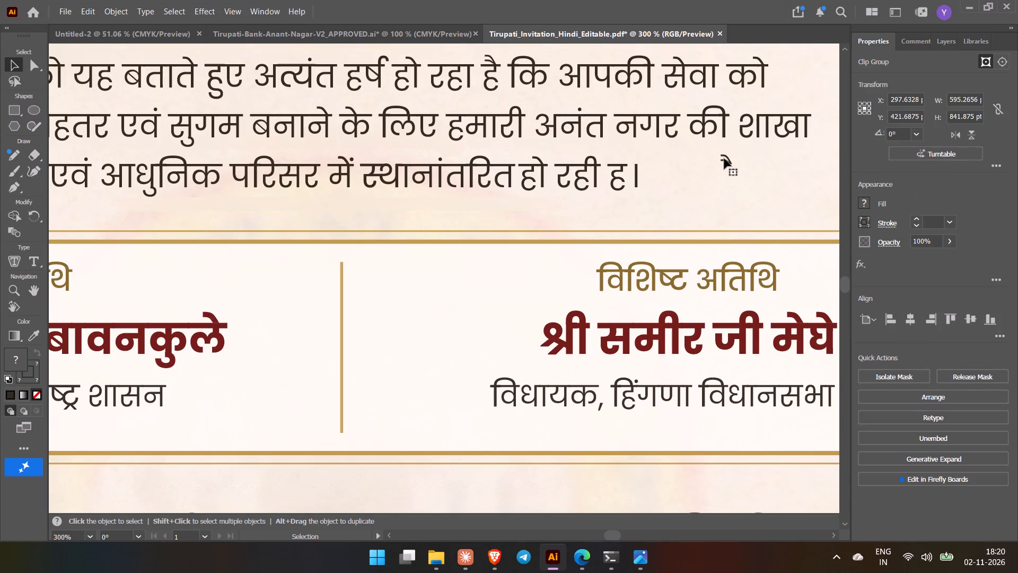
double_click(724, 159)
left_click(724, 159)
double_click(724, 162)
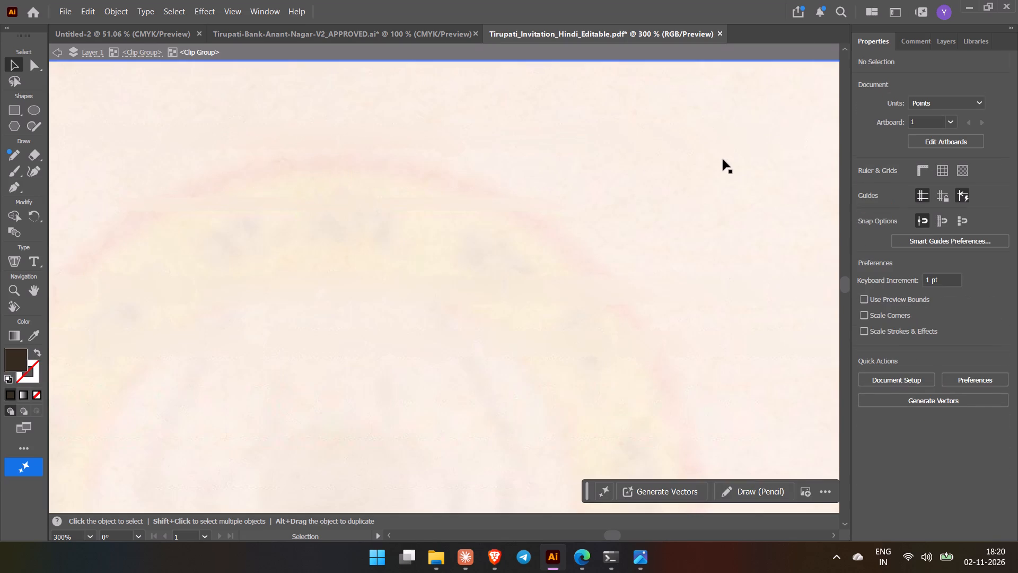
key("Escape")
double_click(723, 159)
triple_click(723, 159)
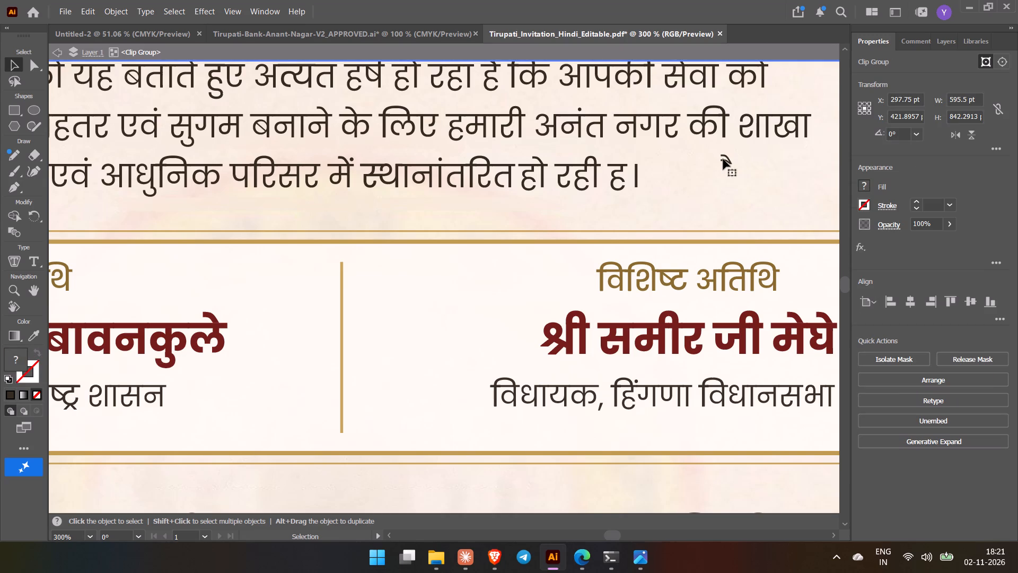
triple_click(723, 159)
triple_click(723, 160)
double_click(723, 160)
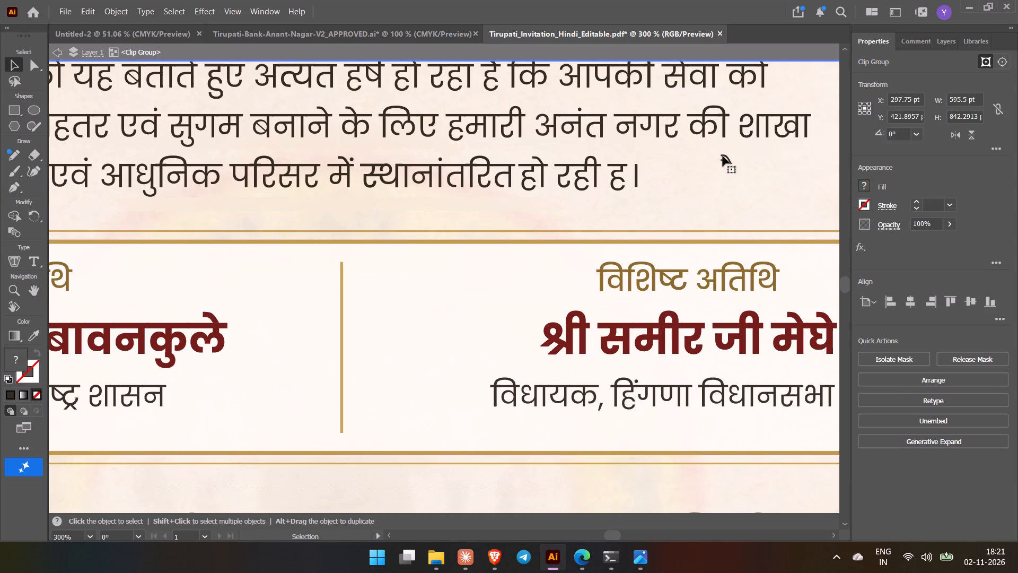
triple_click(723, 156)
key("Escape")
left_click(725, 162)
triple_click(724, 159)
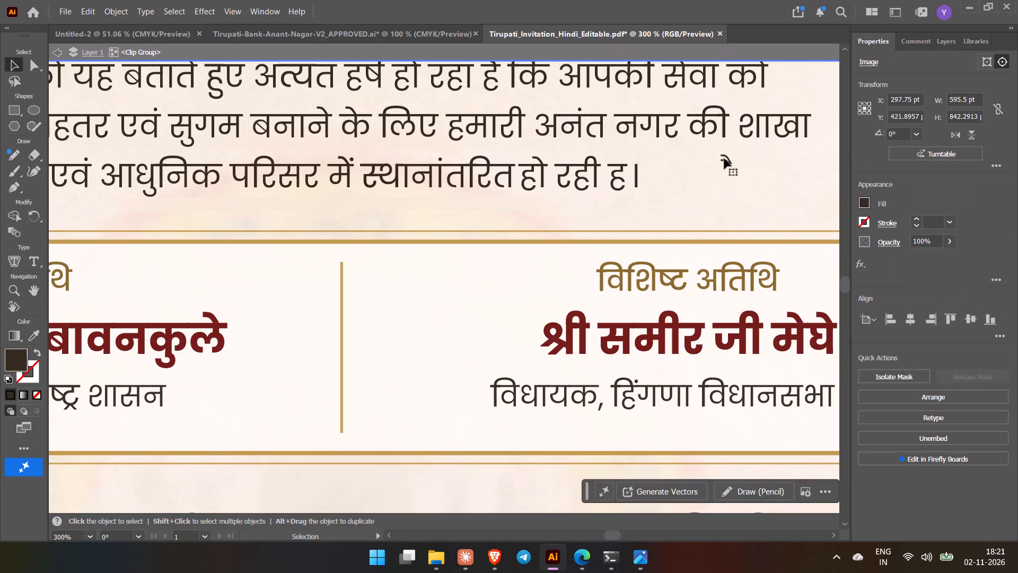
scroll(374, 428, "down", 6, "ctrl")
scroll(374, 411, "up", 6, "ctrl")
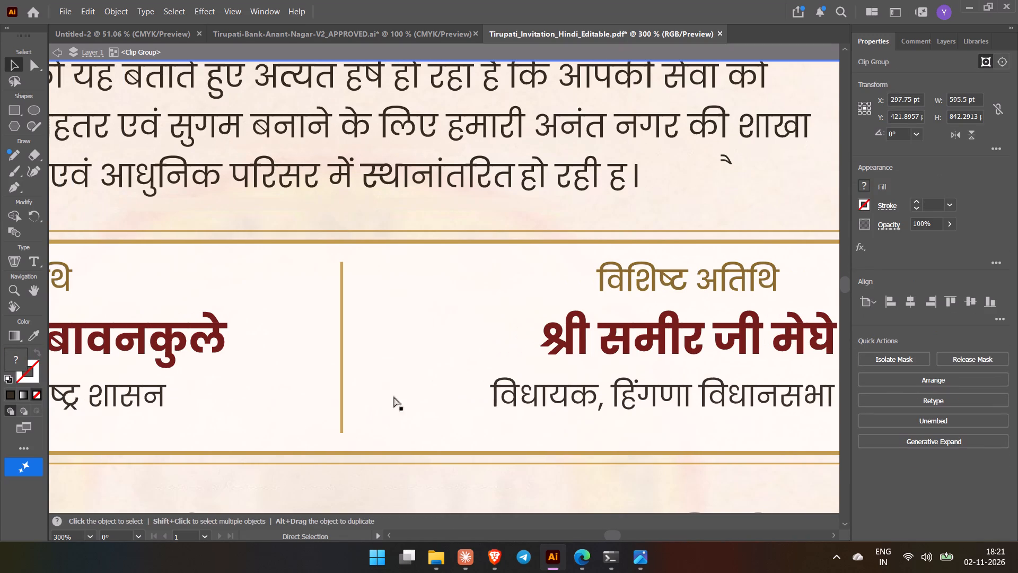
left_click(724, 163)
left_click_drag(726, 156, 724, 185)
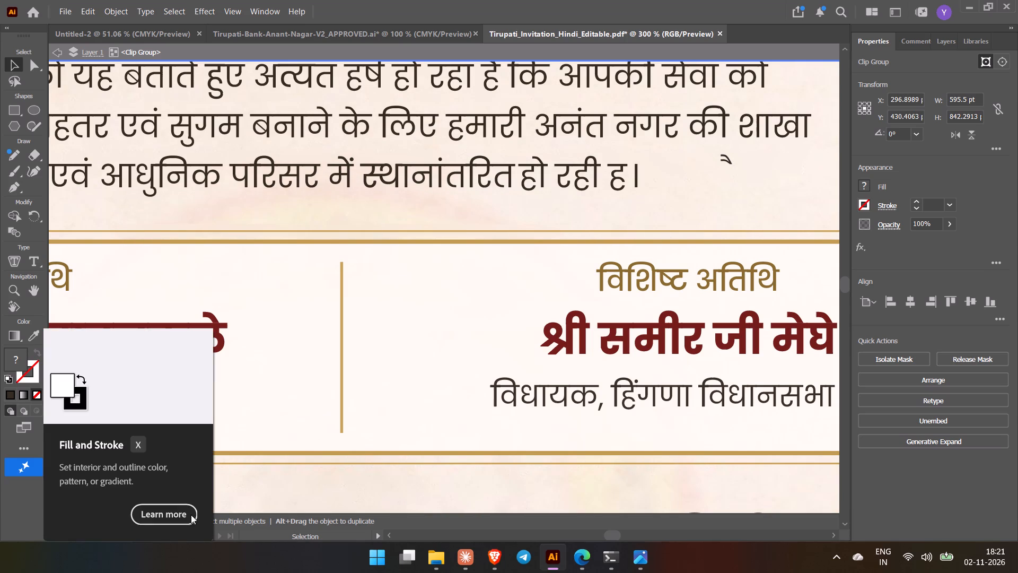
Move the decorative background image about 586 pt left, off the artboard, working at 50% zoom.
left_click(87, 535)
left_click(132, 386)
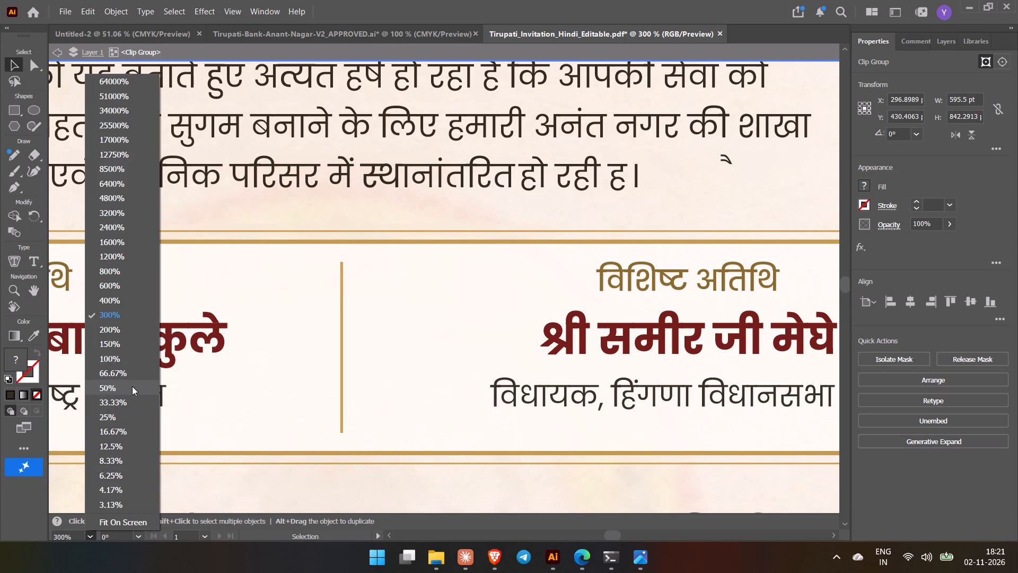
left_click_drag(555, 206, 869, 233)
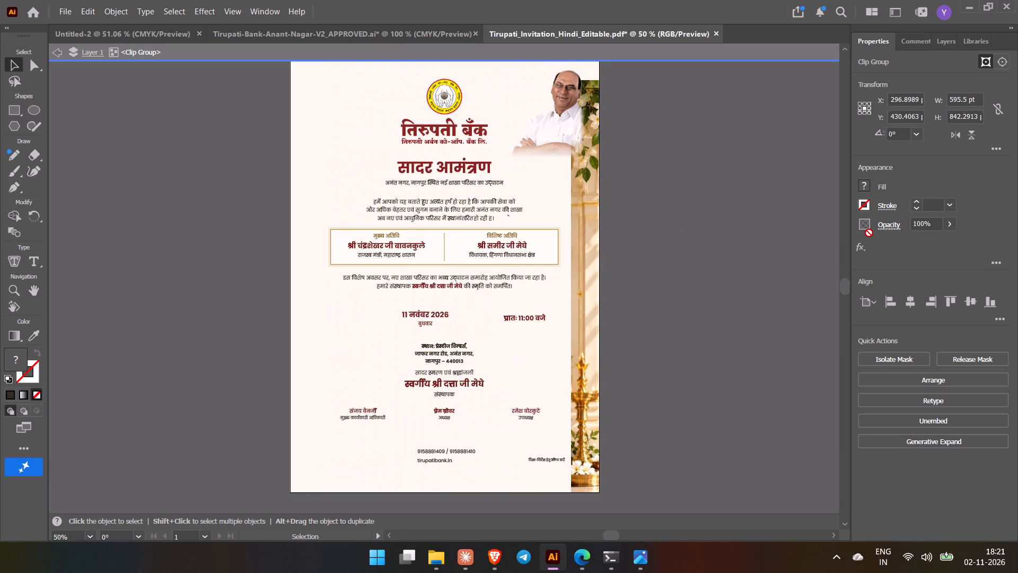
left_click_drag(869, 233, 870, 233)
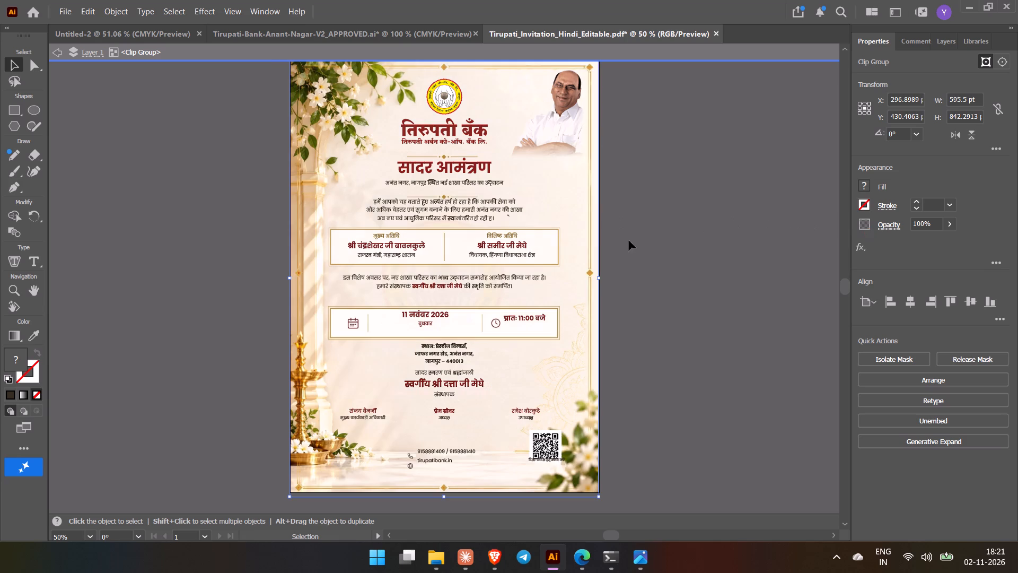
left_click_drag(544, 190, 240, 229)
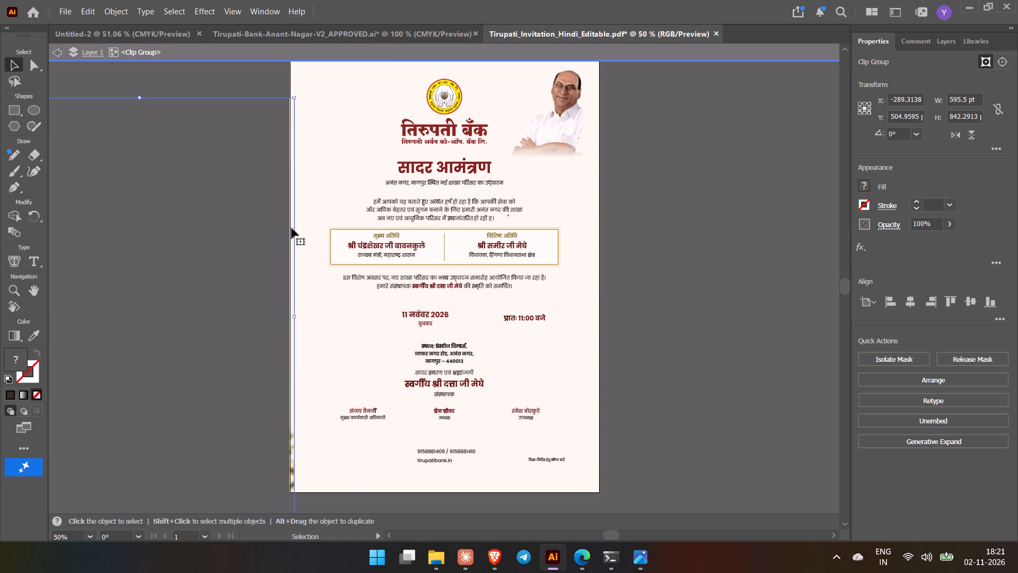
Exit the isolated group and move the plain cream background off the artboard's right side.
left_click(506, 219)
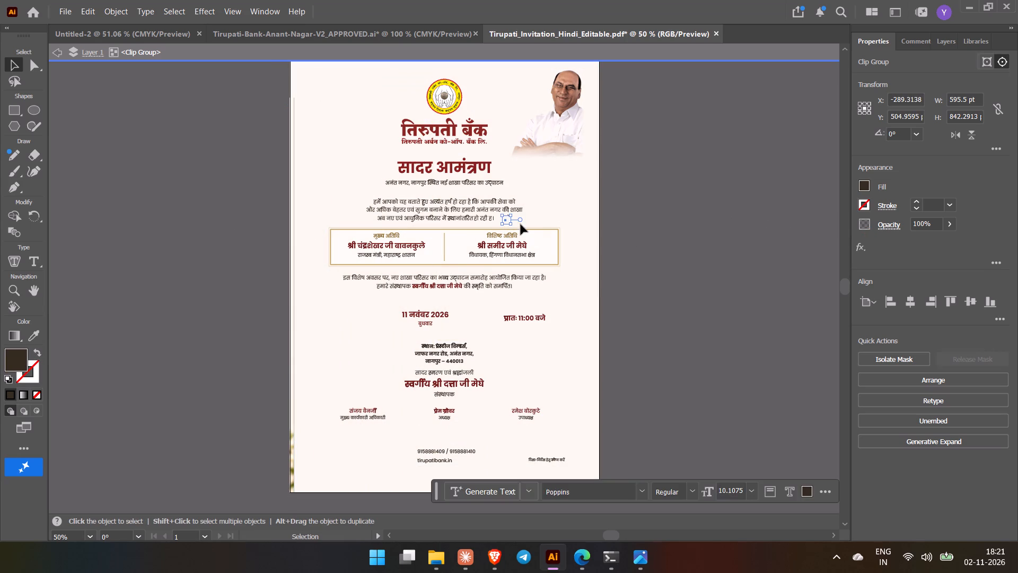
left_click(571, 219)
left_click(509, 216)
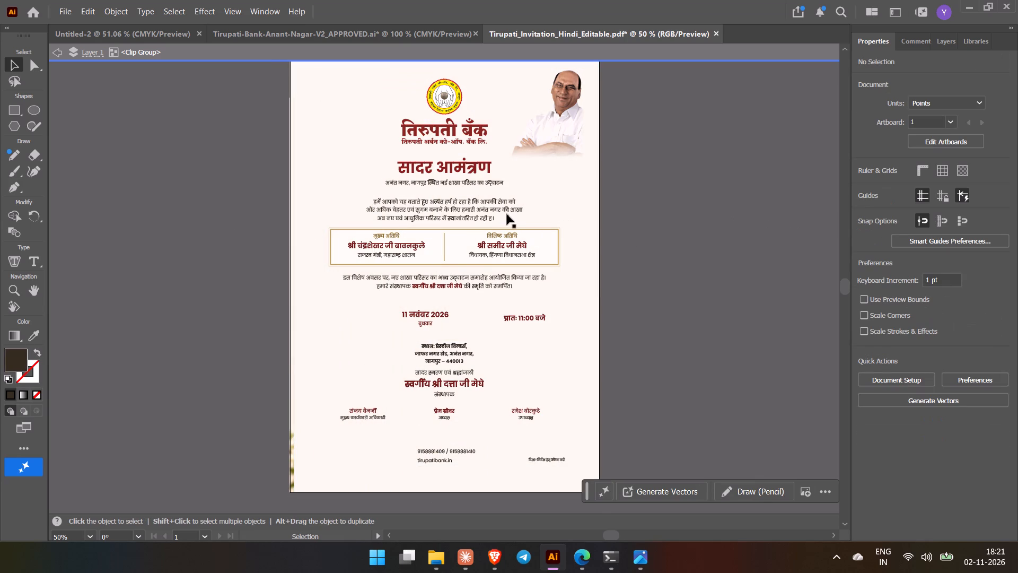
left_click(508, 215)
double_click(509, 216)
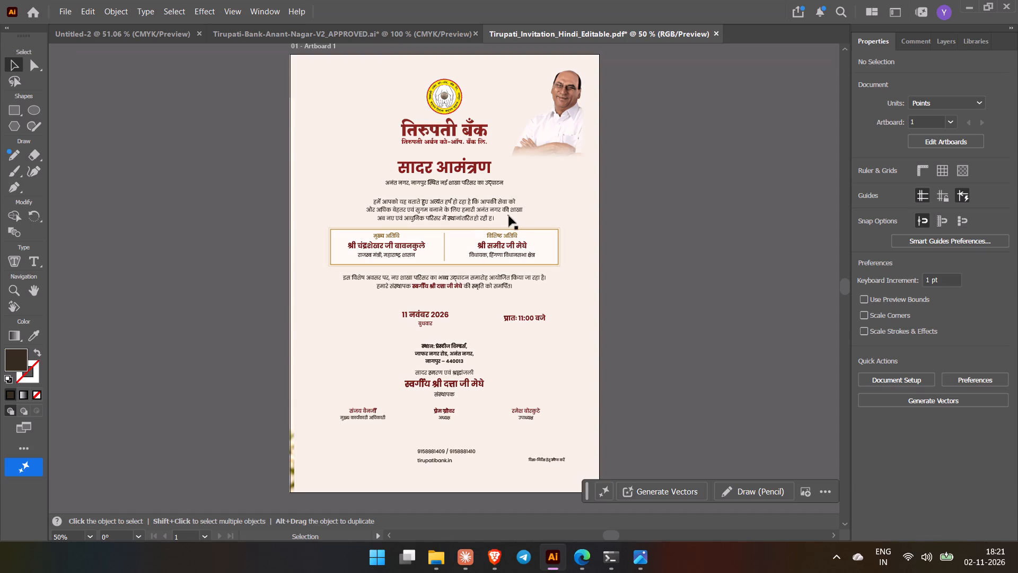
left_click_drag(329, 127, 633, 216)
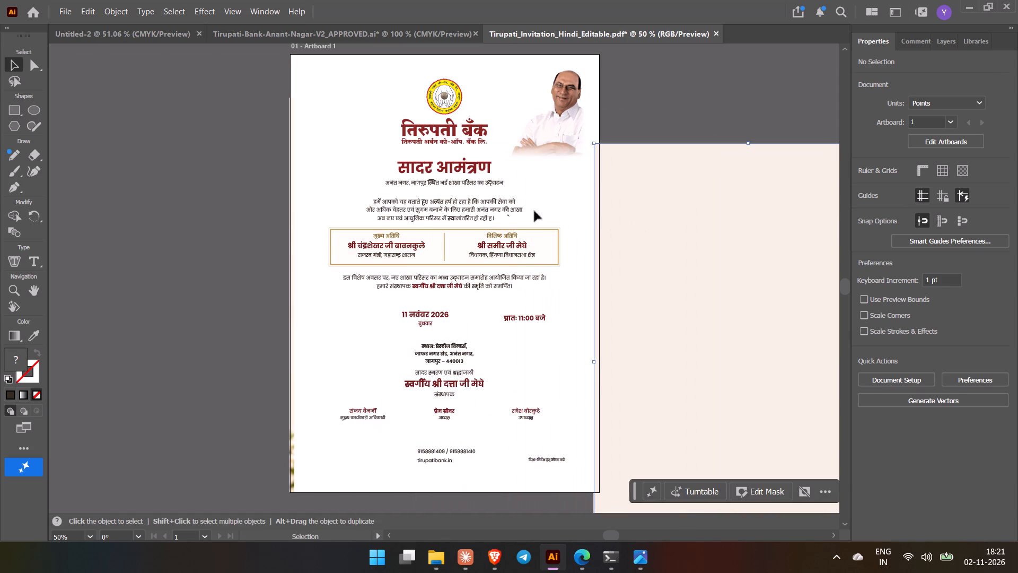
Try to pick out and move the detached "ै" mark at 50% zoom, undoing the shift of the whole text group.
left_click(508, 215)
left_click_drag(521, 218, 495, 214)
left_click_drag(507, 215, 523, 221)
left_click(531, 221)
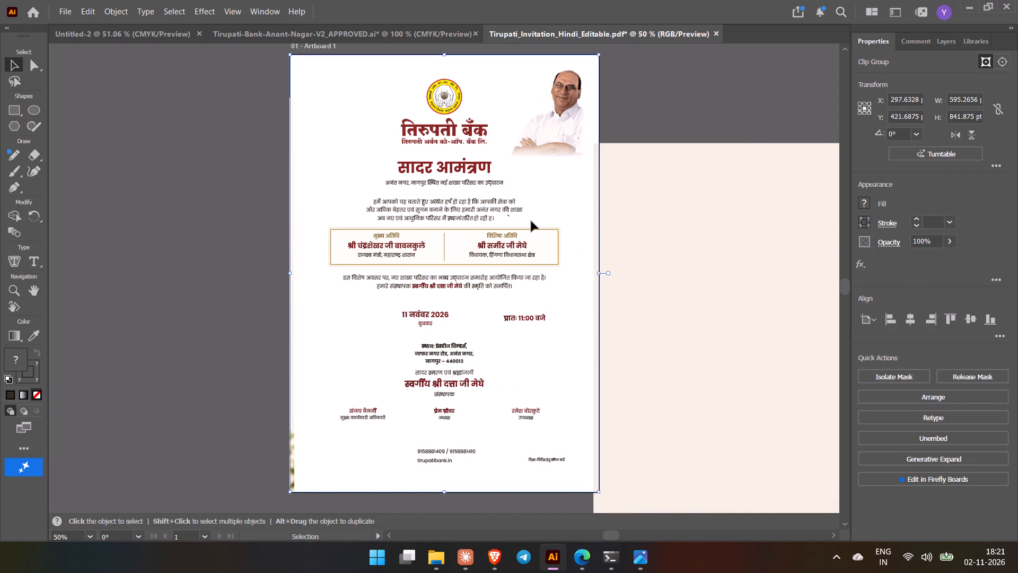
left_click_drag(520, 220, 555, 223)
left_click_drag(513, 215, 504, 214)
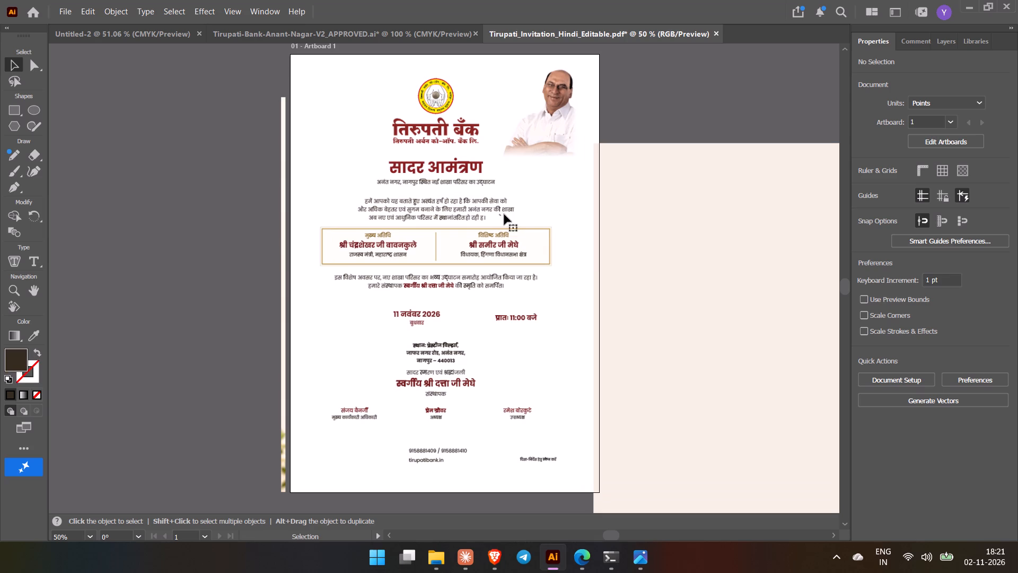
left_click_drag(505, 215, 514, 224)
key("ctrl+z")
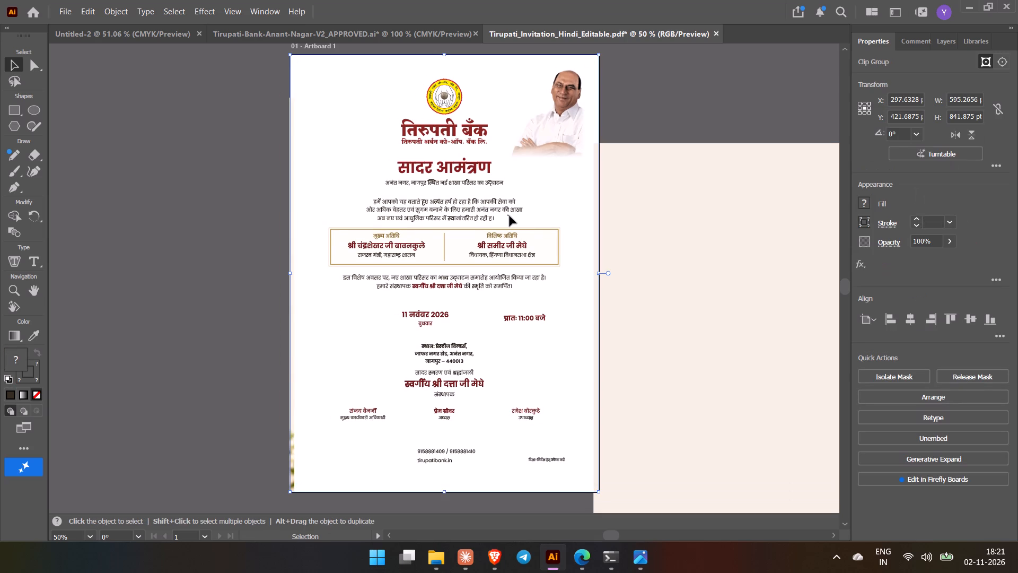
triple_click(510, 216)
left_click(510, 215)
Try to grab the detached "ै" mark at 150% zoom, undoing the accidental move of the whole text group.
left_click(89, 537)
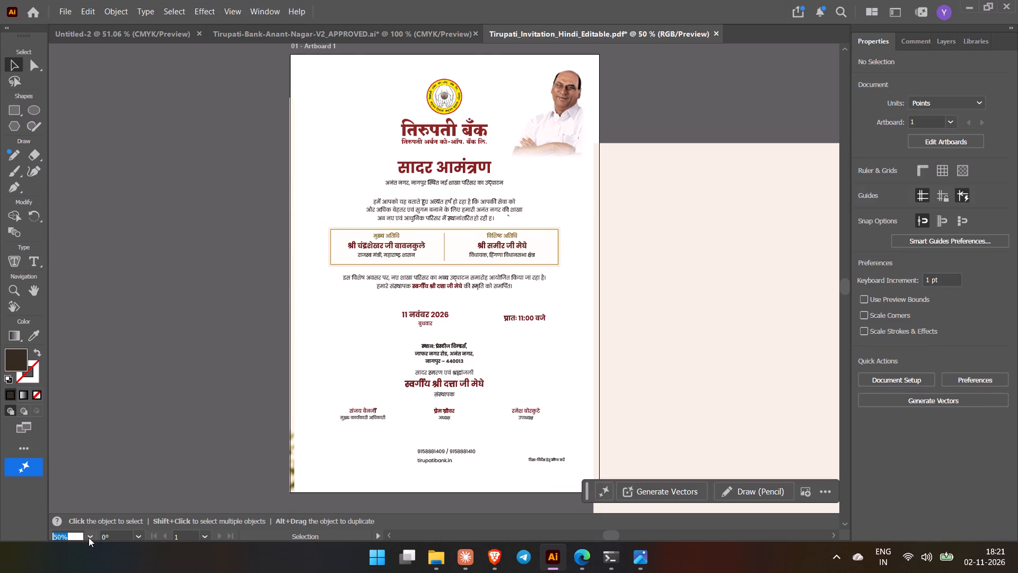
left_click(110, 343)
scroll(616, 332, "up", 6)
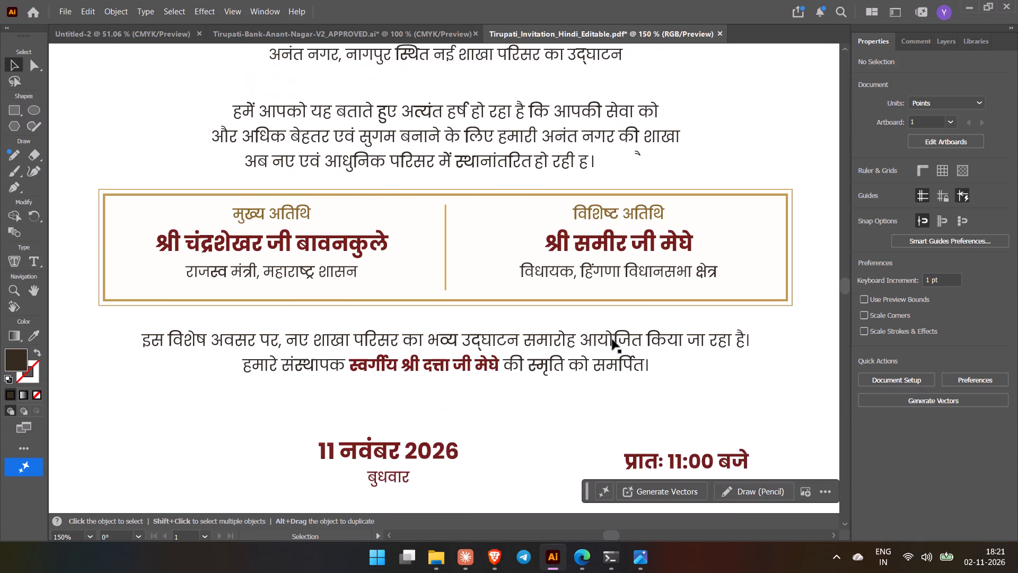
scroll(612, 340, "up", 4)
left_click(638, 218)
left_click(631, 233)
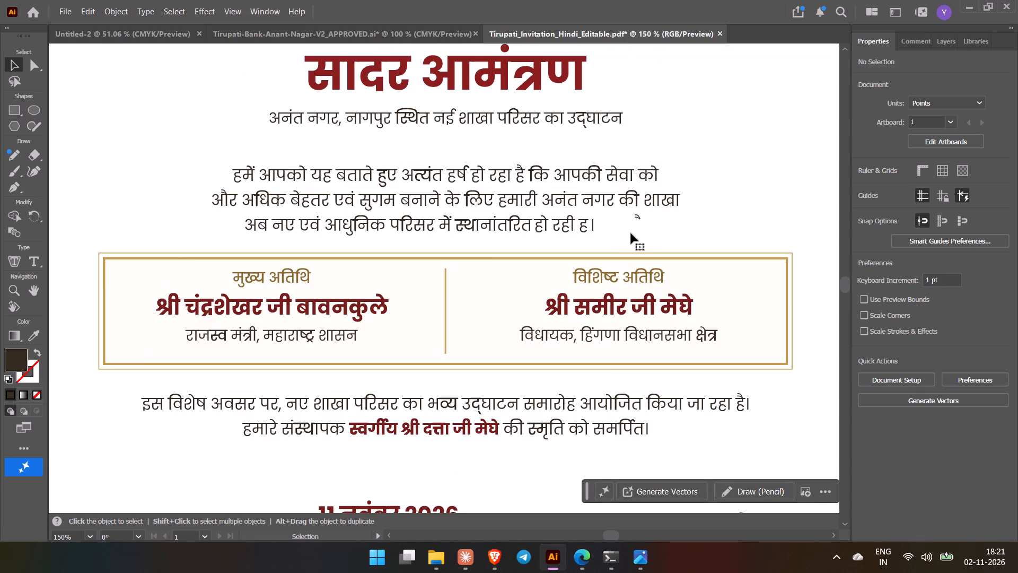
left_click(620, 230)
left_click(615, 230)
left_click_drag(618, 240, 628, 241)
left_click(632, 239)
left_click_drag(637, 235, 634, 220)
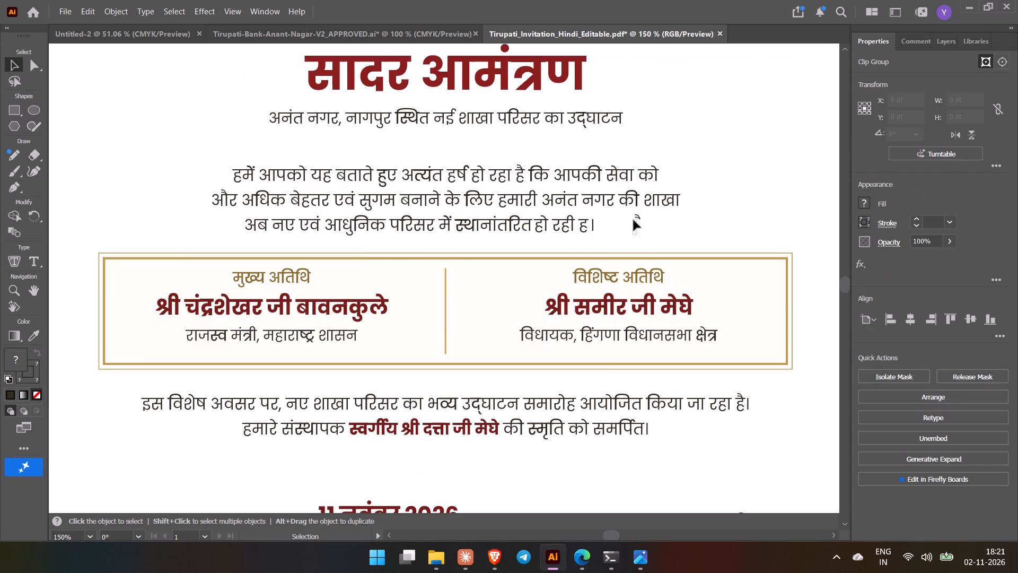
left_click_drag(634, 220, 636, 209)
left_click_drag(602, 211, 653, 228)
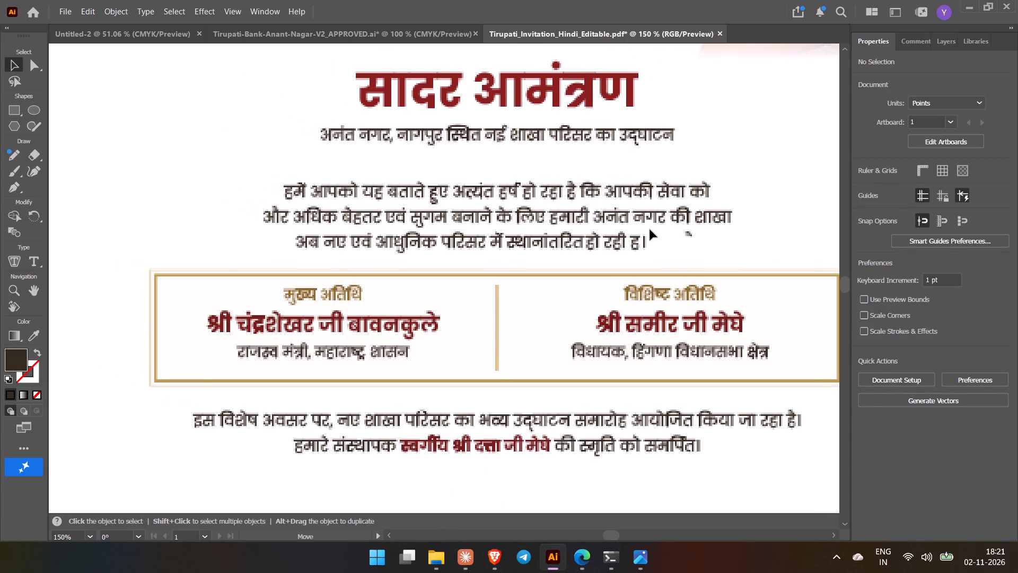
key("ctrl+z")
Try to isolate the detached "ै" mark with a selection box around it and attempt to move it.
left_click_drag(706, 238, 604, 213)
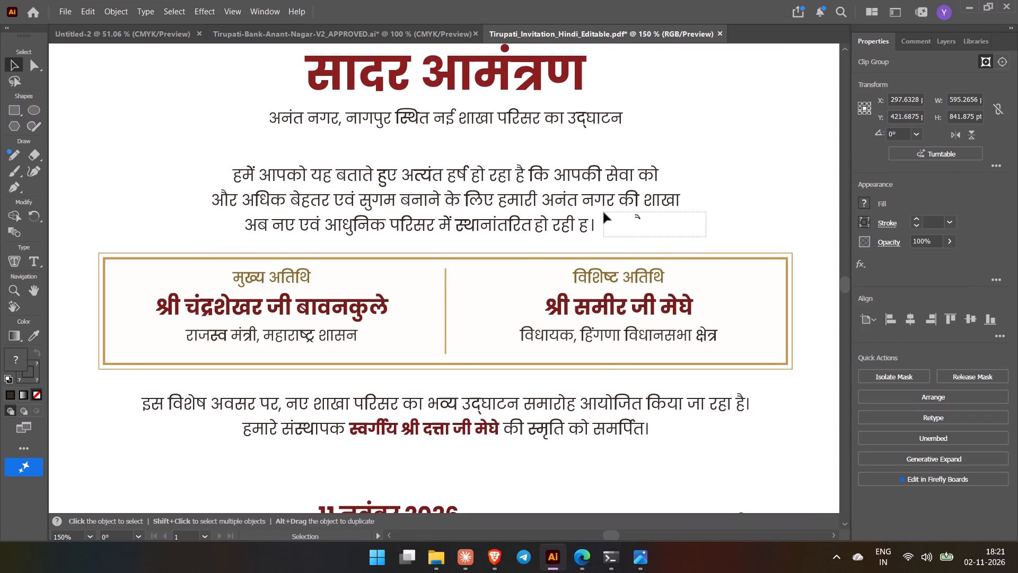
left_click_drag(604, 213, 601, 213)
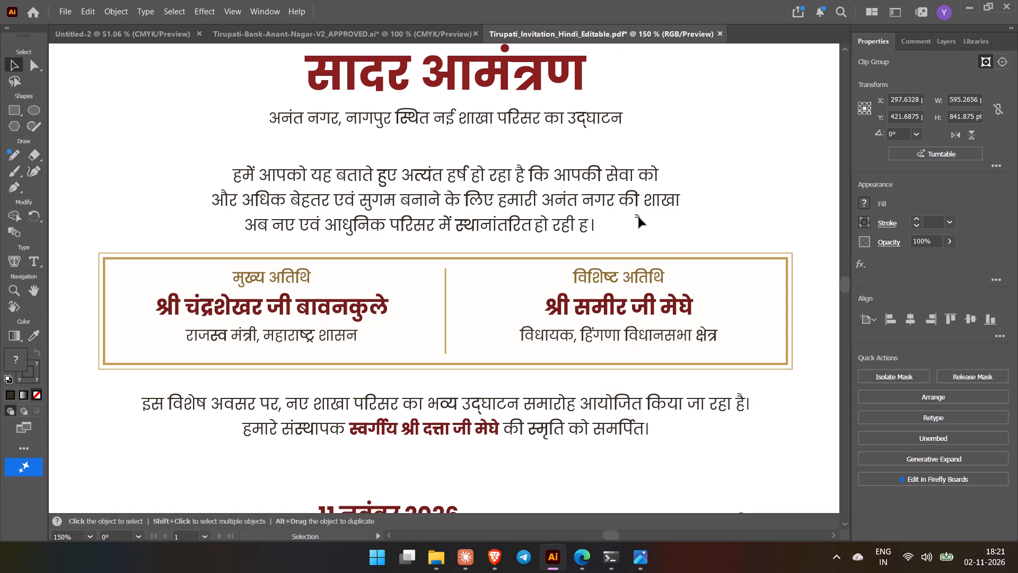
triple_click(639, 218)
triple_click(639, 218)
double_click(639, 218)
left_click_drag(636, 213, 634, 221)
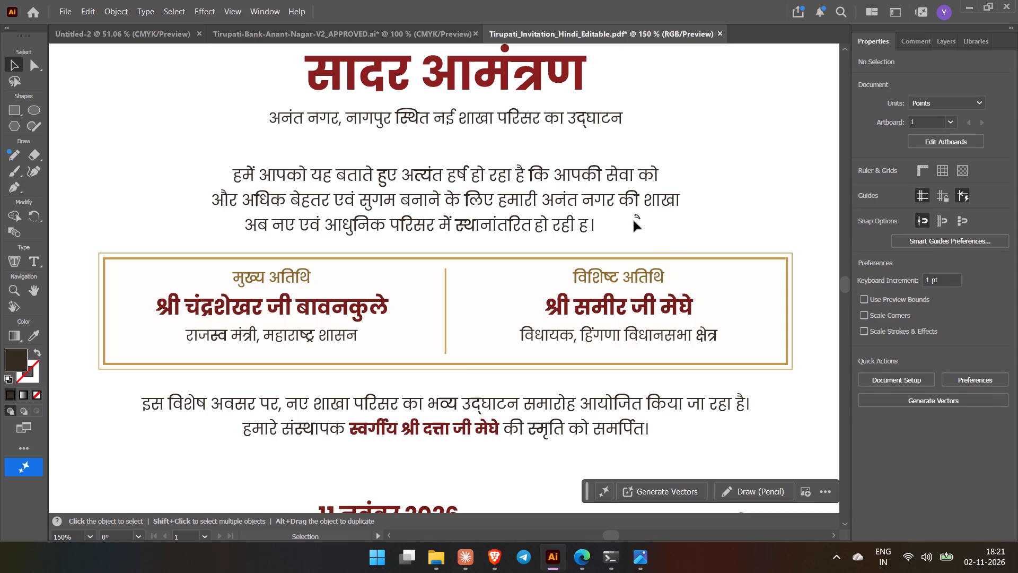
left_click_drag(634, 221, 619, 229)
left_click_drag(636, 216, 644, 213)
key("ctrl+z")
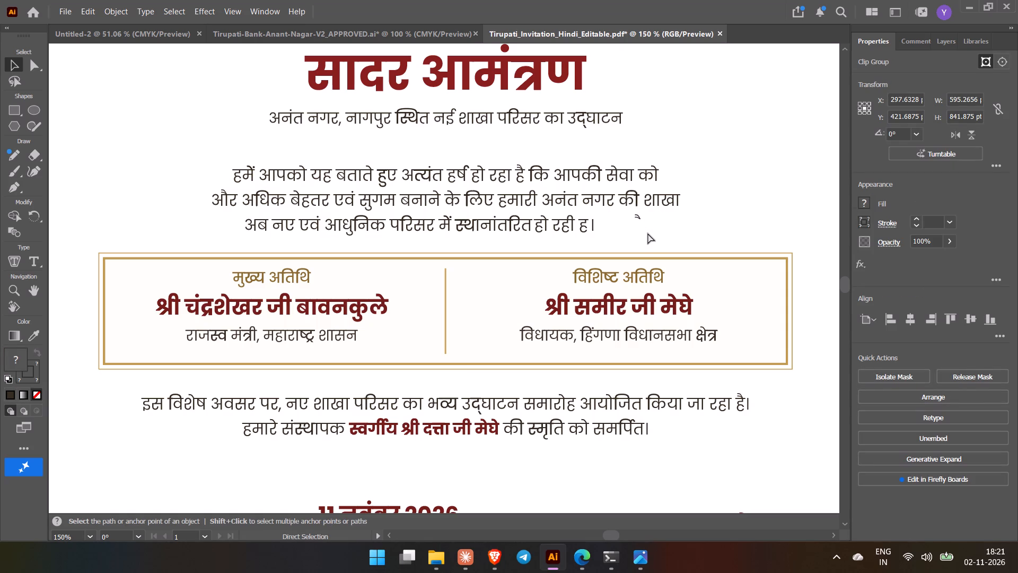
key("ctrl+z")
key("ctrl+z")
key("ctrl+z")
key("ctrl+z")
key("ctrl+z")
key("ctrl+z")
key("ctrl+z")
key("ctrl+z")
key("ctrl+z")
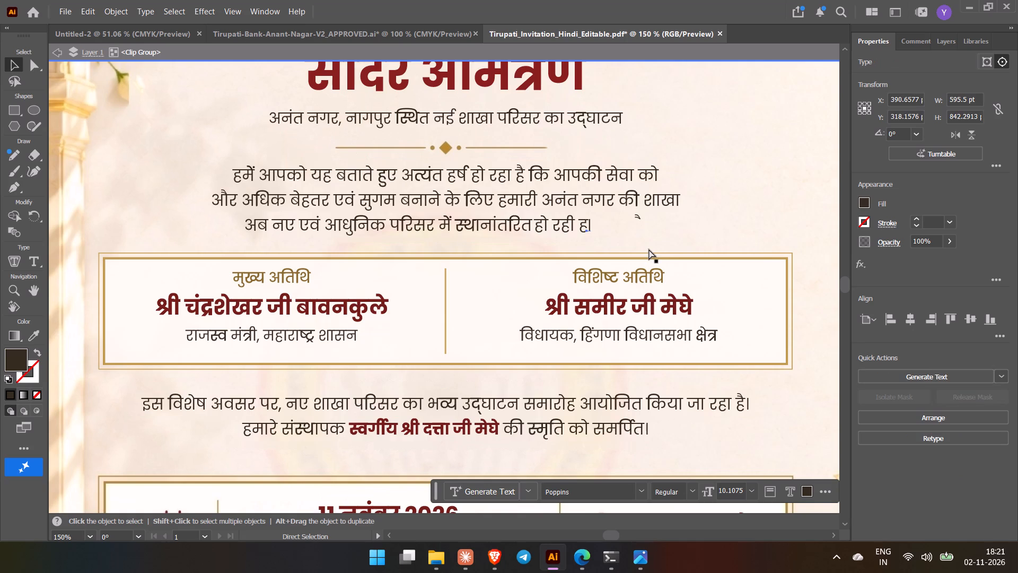
key("ctrl+z")
key("ctrl+z")
key("ctrl+z")
key("ctrl+z")
key("ctrl+z")
key("ctrl+z")
key("ctrl+z")
key("ctrl+z")
key("ctrl+z")
key("ctrl+z")
key("ctrl+z")
key("ctrl+z")
key("ctrl+z")
key("ctrl+z")
key("ctrl+z")
key("ctrl+z")
key("ctrl+z")
key("ctrl+z")
key("ctrl+z")
key("ctrl+z")
key("ctrl+z")
key("ctrl+z")
key("ctrl+z")
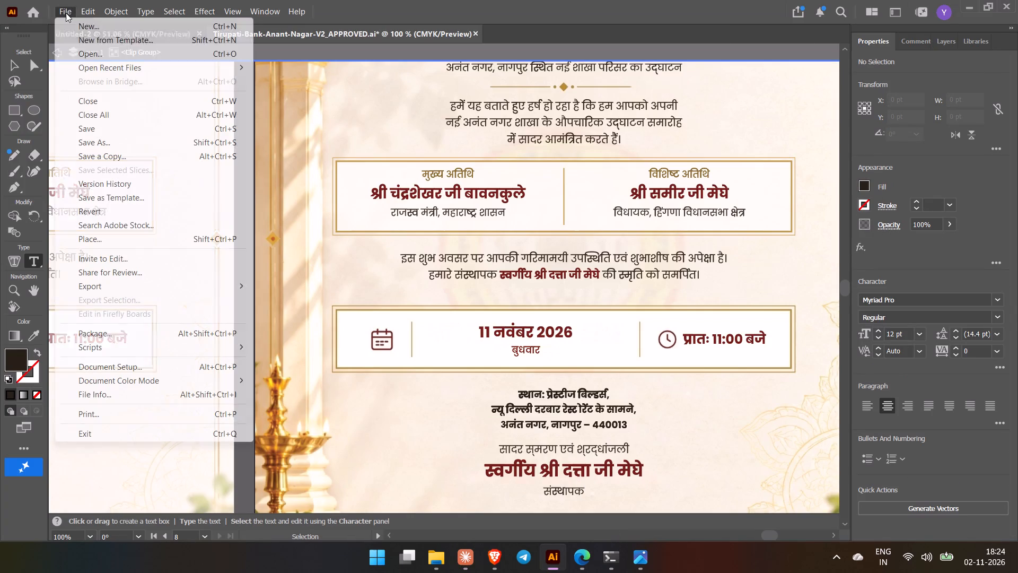
left_click(160, 56)
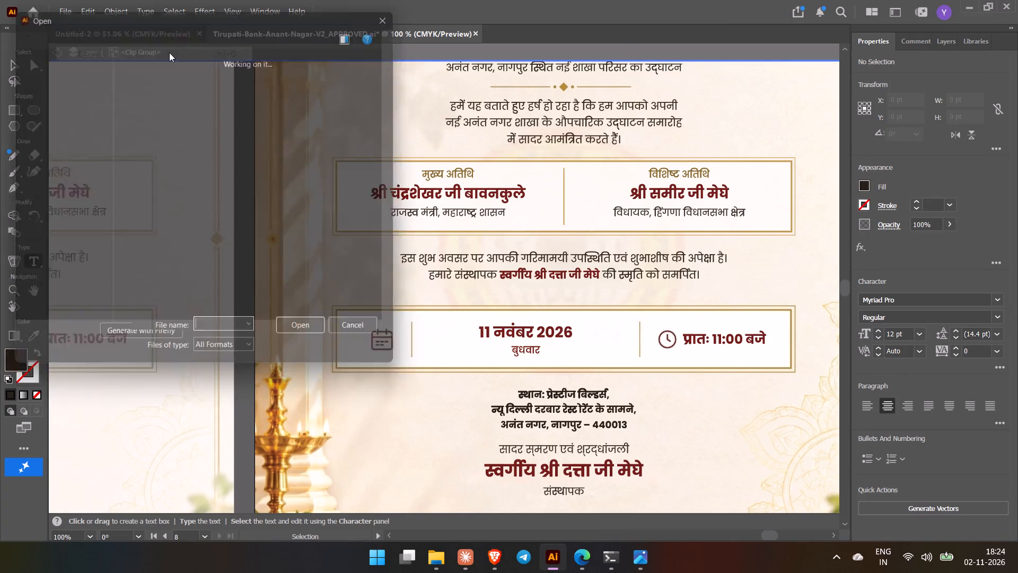
left_click(161, 133)
left_click(526, 357)
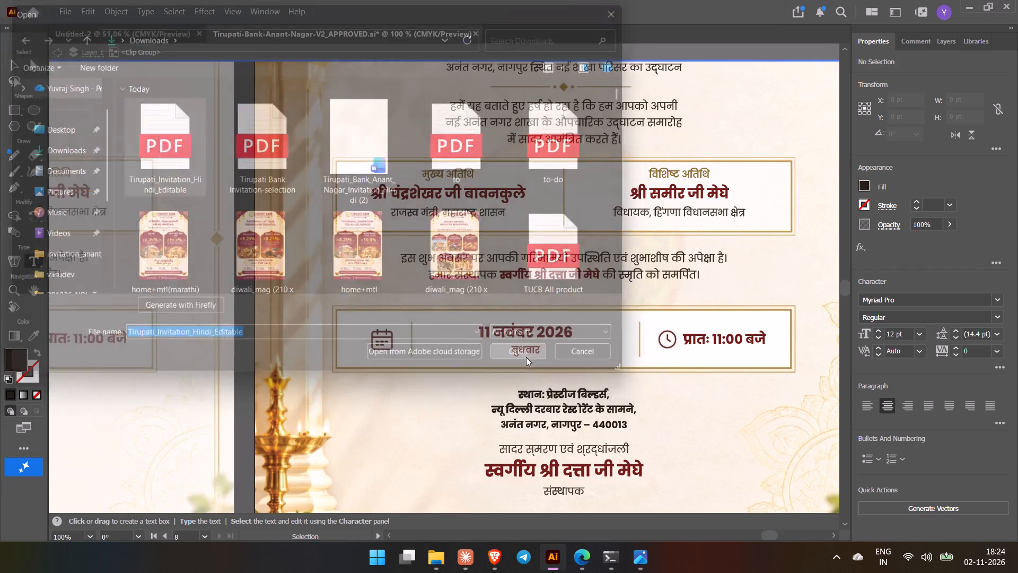
left_click(562, 371)
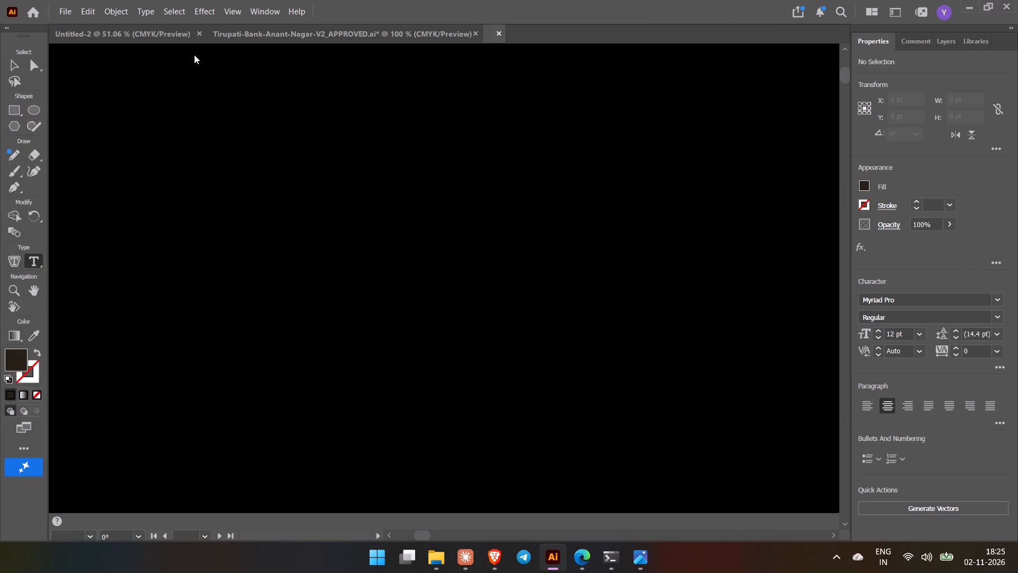
Open the "Tirupati Bank Invitation-selection" PDF from Downloads as another document.
left_click(51, 11)
left_click(65, 15)
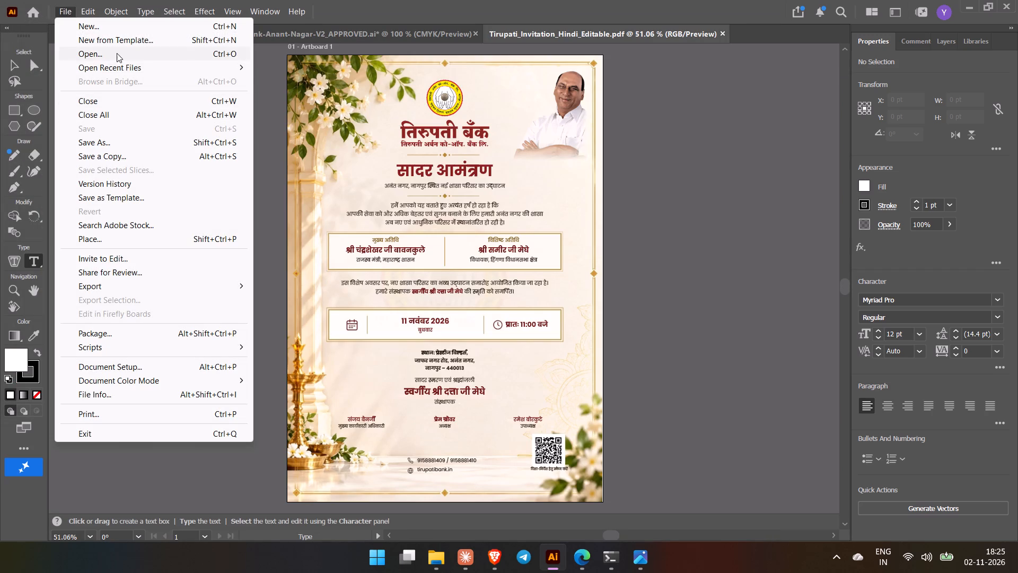
left_click(117, 53)
left_click(251, 135)
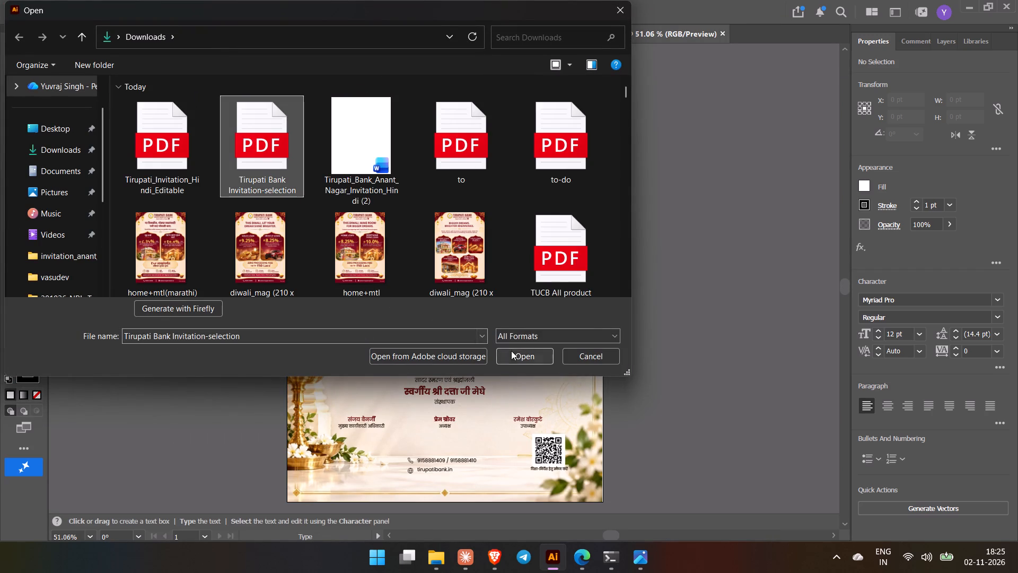
left_click(511, 351)
Test whether the body text in the Tirupati Bank Invitation-selection PDF can be selected, deleting the stray placeholder text.
scroll(551, 289, "up", 5)
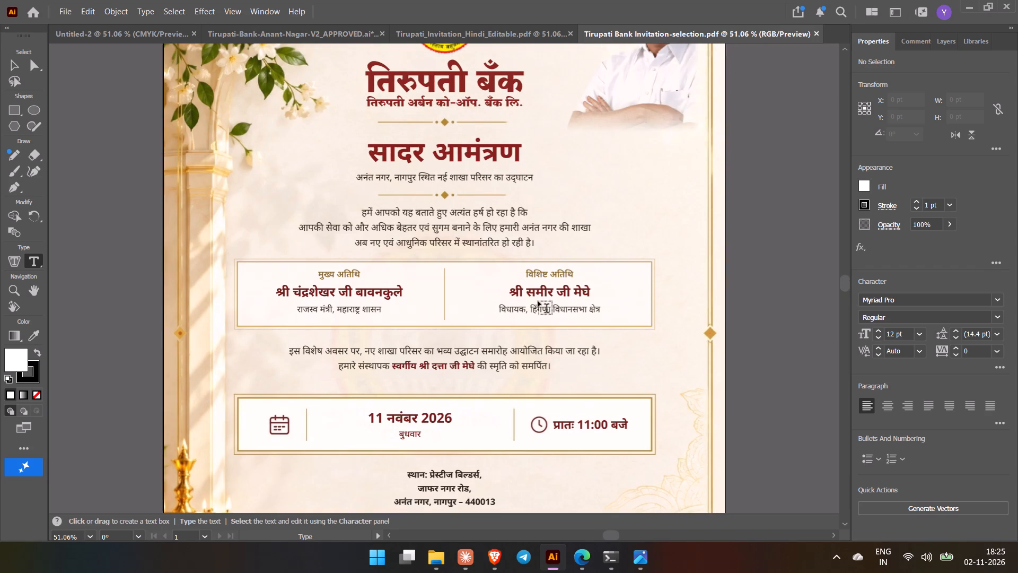
triple_click(458, 211)
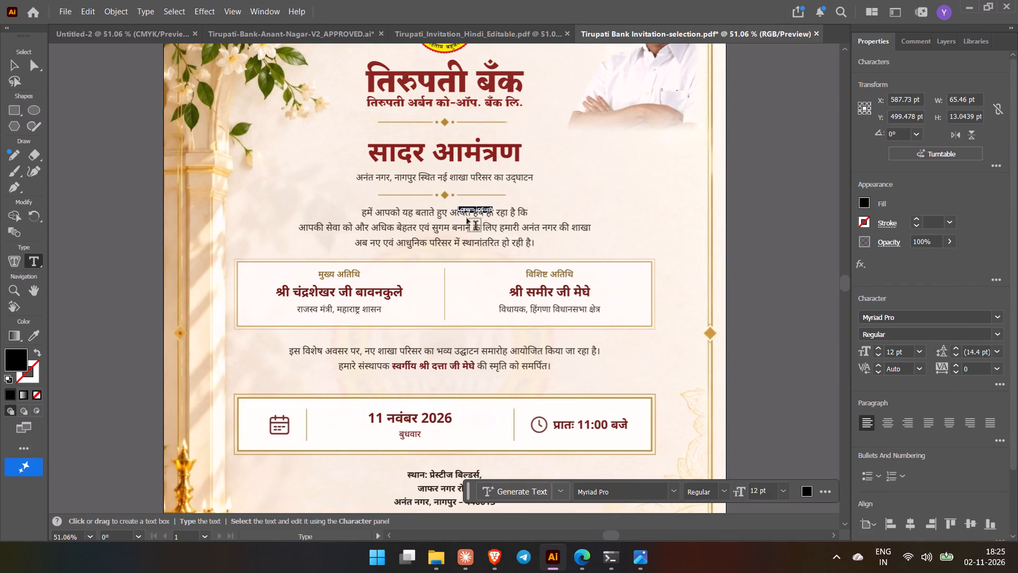
key("Escape")
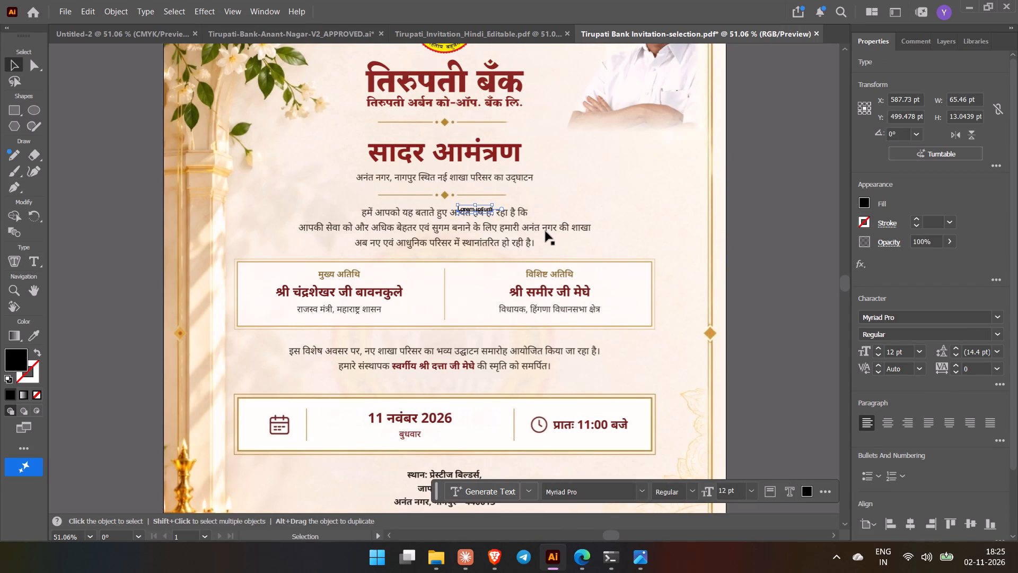
key("Delete")
triple_click(463, 228)
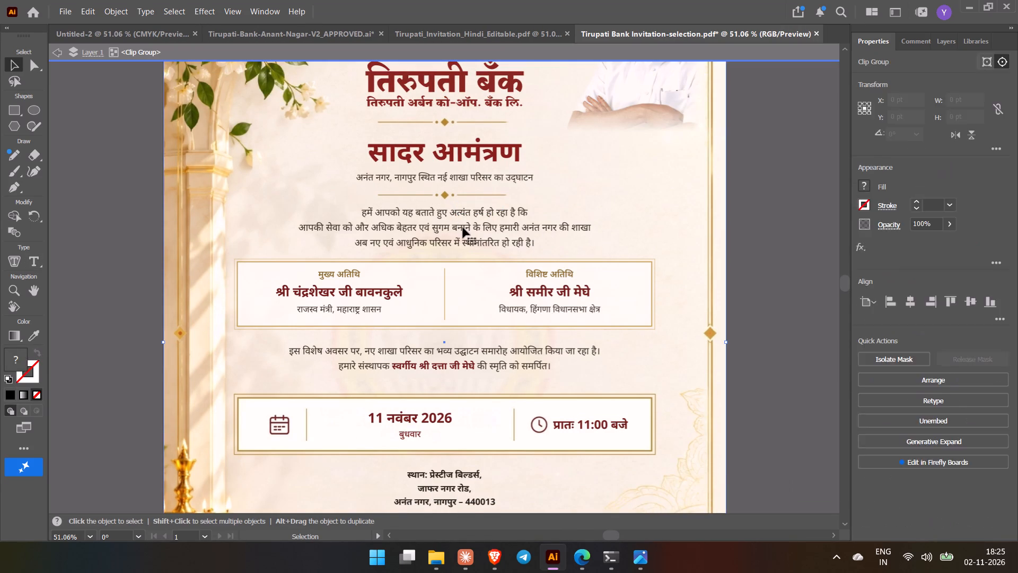
triple_click(463, 228)
left_click_drag(463, 228, 508, 279)
scroll(486, 341, "up", 3)
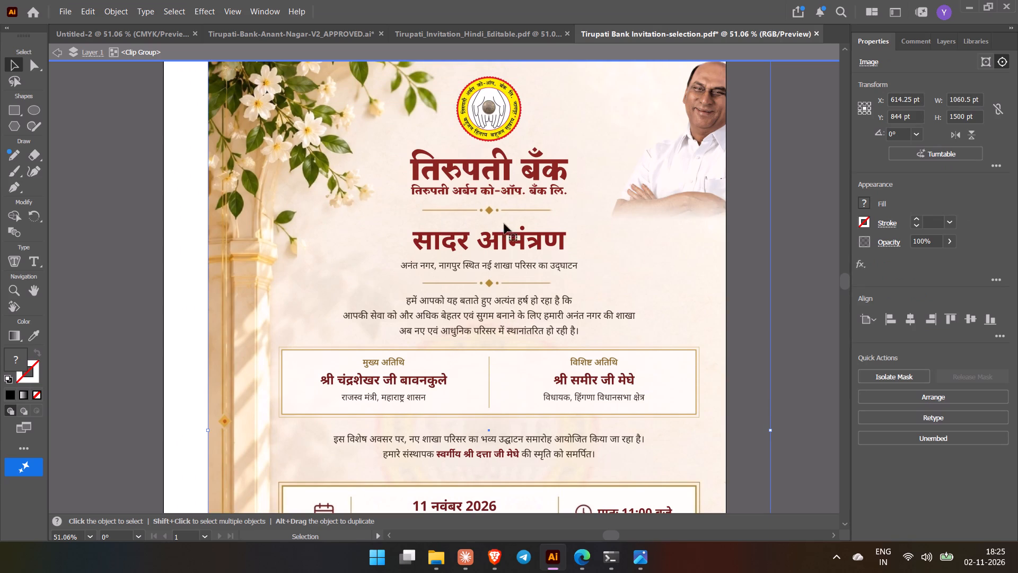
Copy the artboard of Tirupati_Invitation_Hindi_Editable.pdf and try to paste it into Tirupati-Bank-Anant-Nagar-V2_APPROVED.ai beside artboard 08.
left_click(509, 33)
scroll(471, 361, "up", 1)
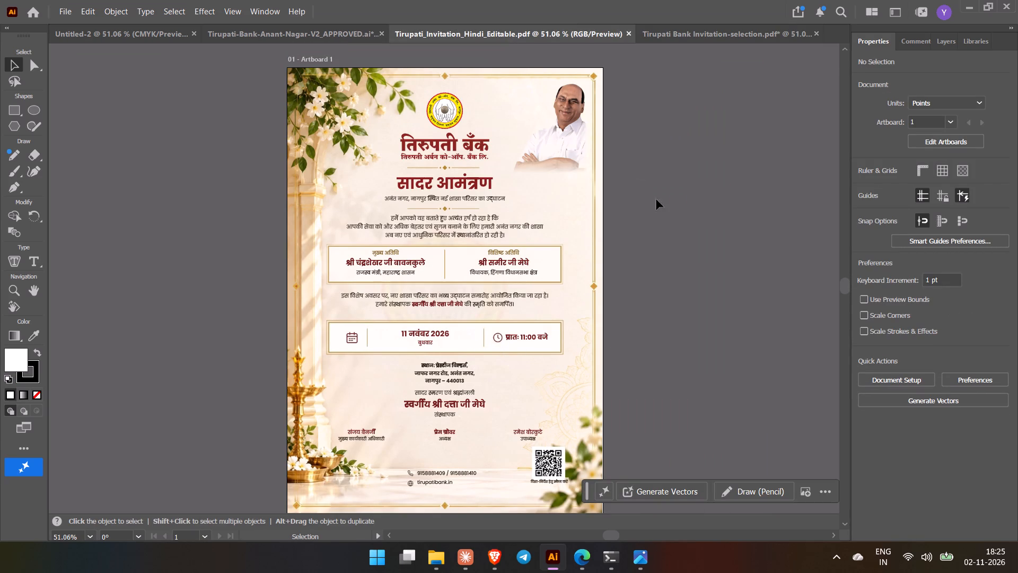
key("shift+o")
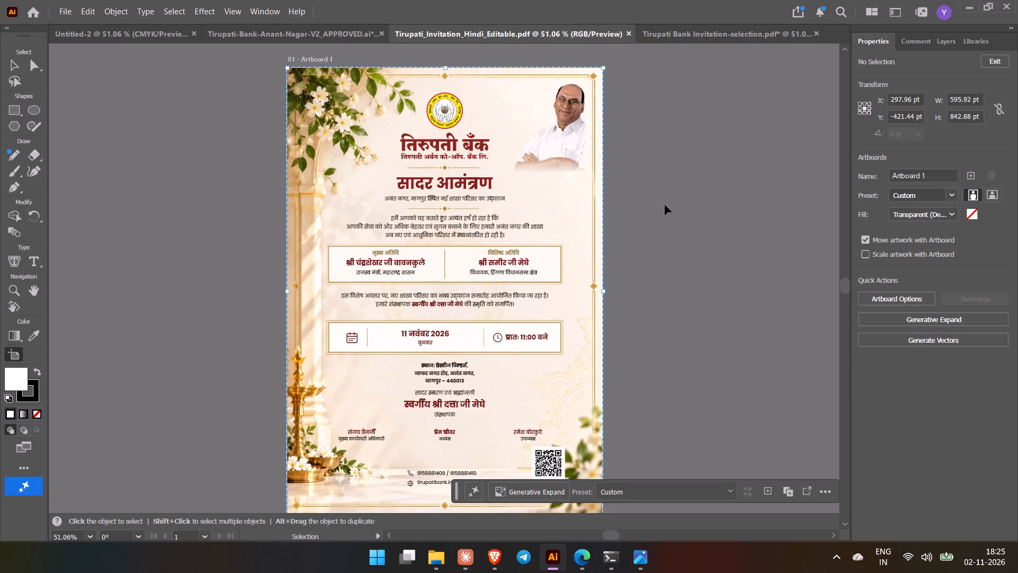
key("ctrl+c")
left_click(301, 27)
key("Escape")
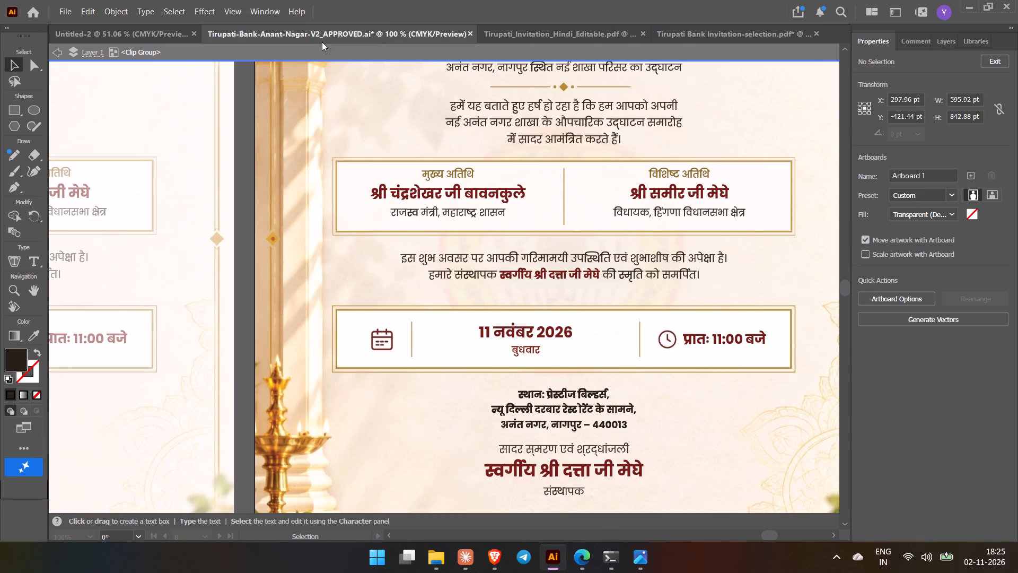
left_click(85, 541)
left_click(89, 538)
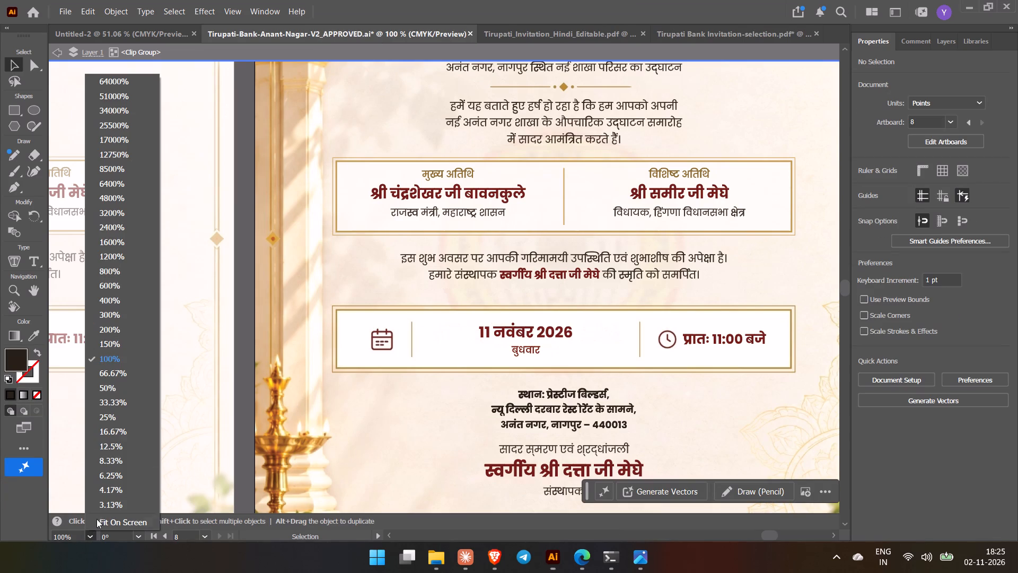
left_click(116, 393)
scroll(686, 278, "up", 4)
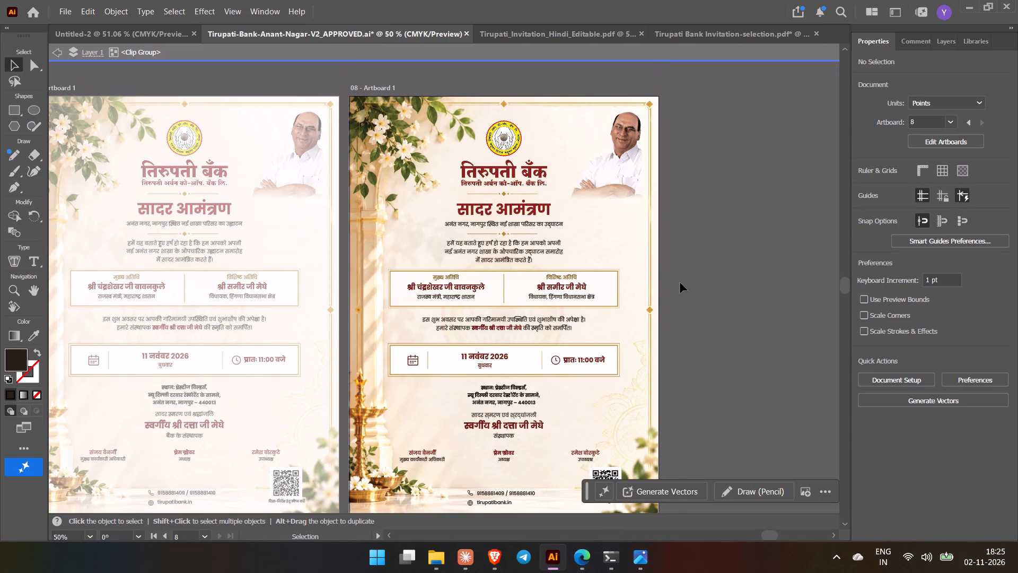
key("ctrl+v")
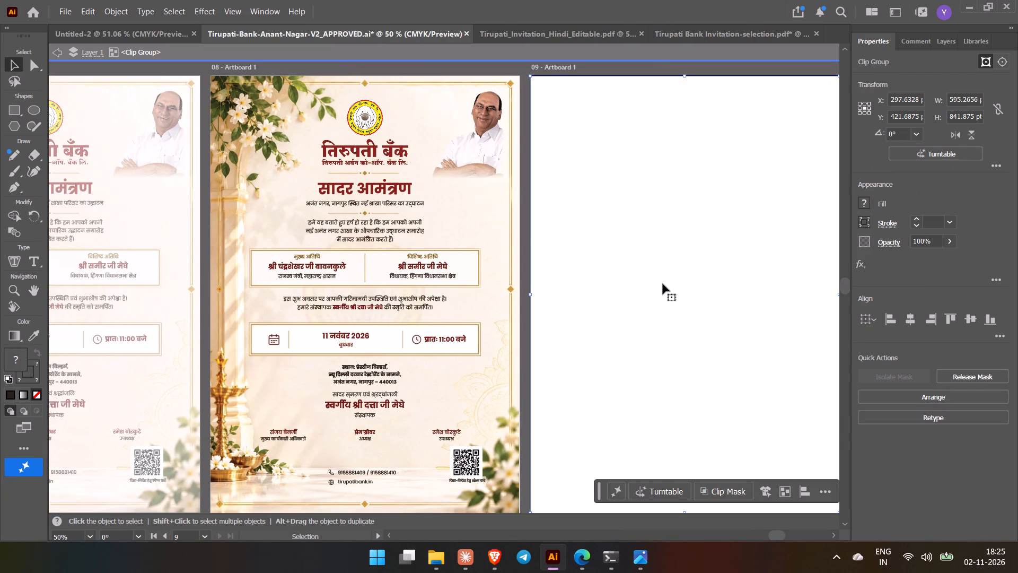
Leave the clip group's isolation mode in Tirupati-Bank-Anant-Nagar-V2_APPROVED.ai.
scroll(655, 290, "down", 6, "ctrl")
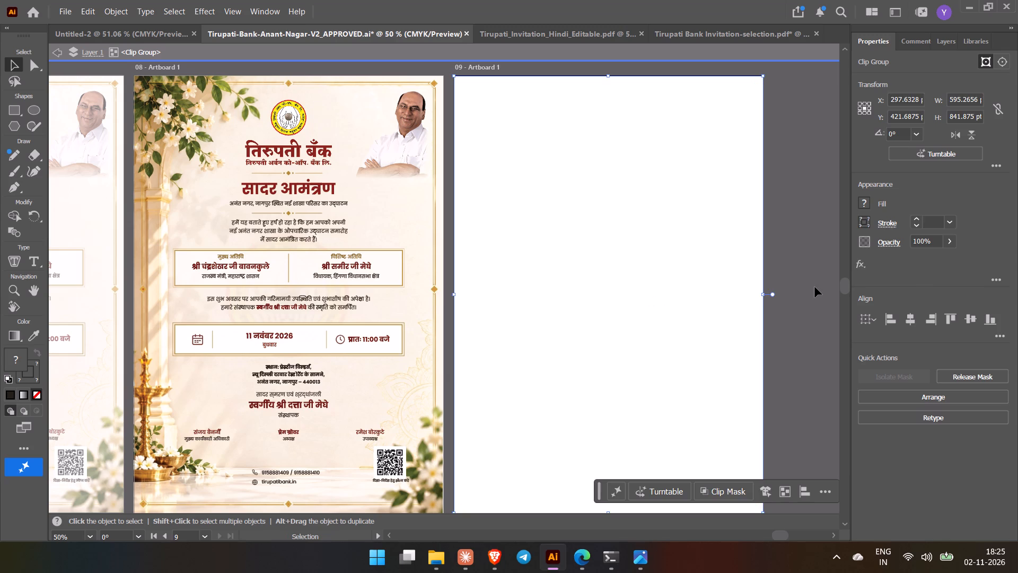
left_click(815, 287)
left_click(426, 280)
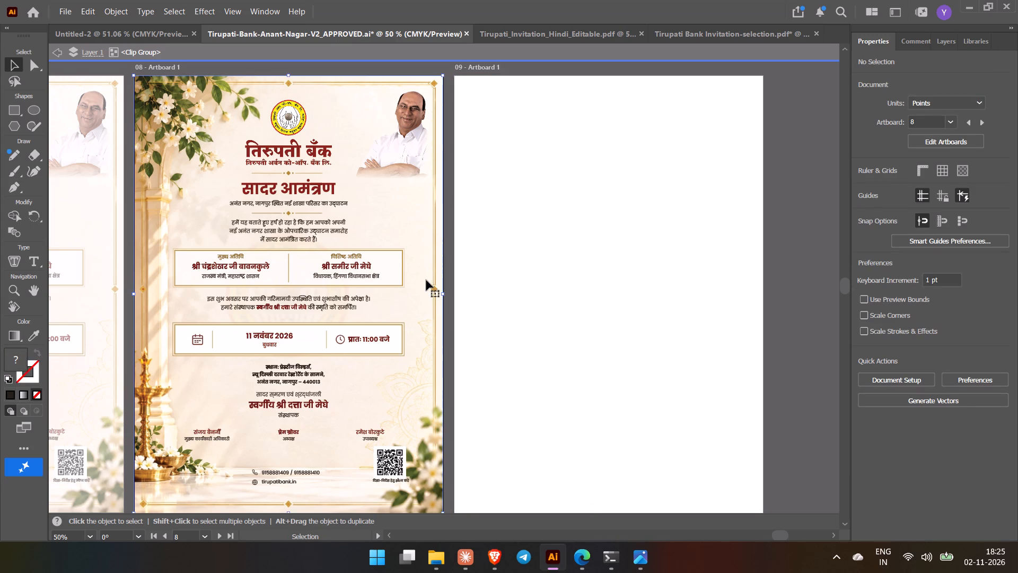
left_click(548, 278)
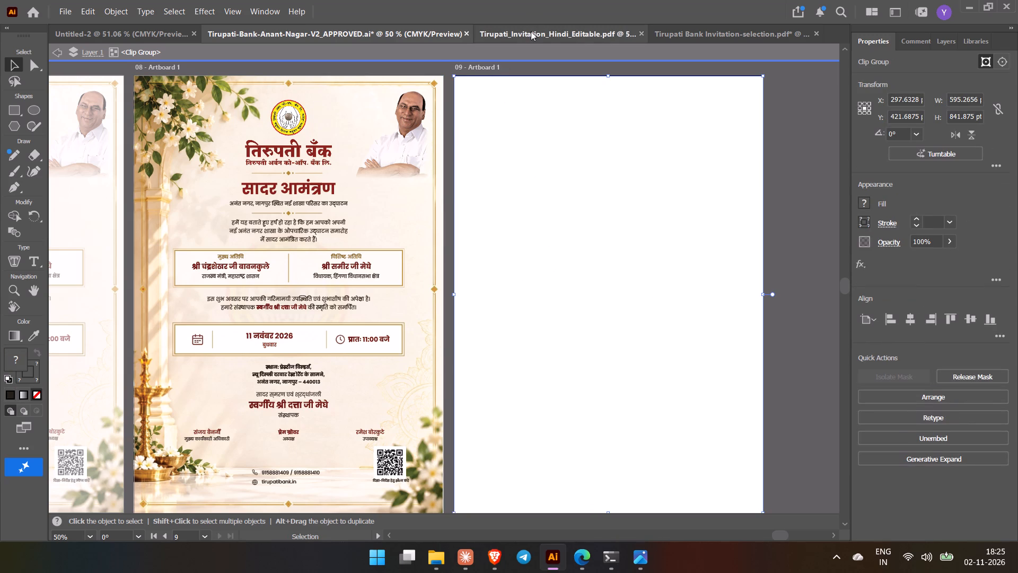
key("Escape")
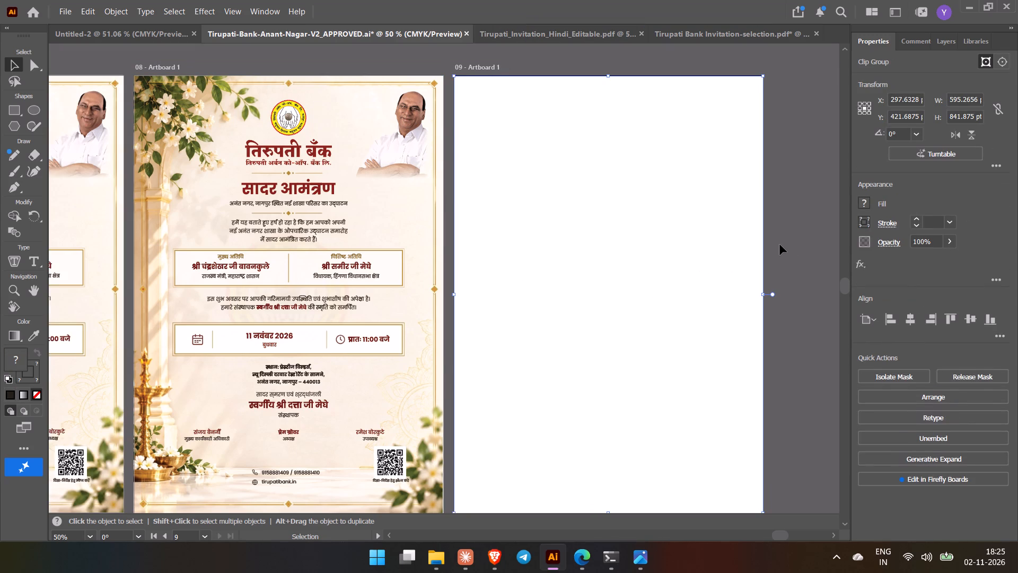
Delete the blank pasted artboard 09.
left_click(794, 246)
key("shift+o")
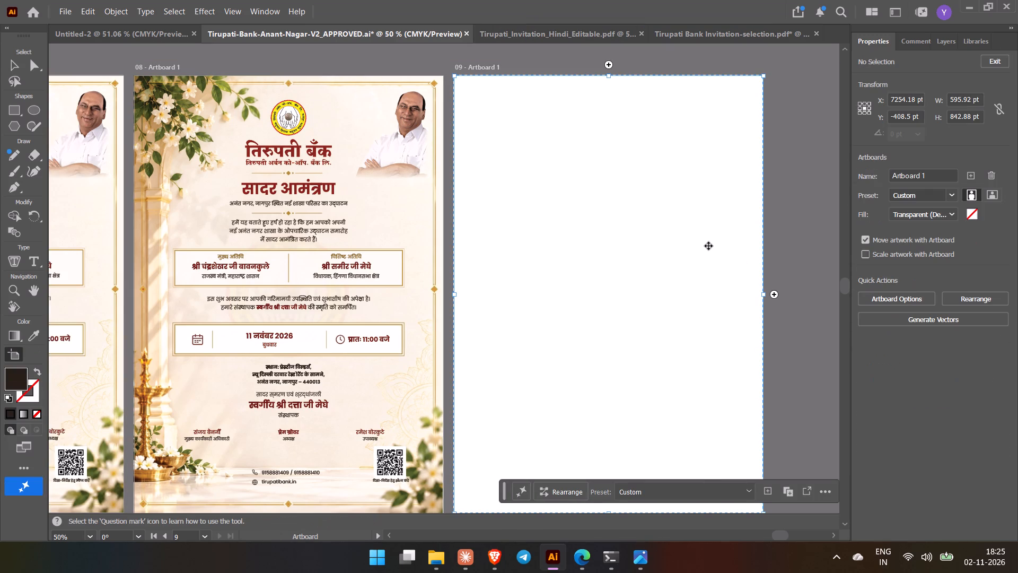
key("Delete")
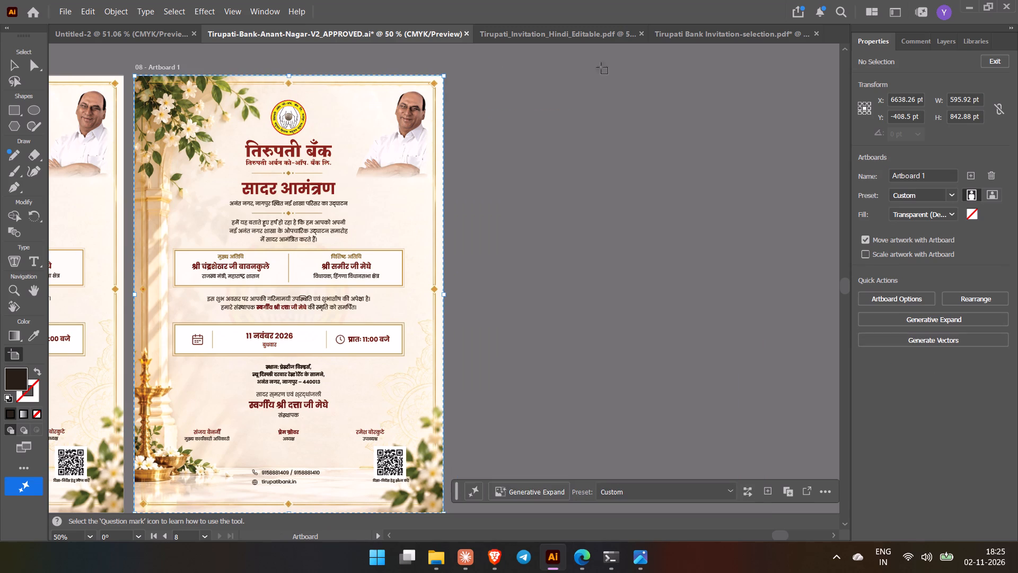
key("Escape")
Copy the artboard from Tirupati_Invitation_Hindi_Editable.pdf again and paste it with its artwork after artboard 08 in Tirupati-Bank-Anant-Nagar-V2_APPROVED.ai.
left_click(575, 27)
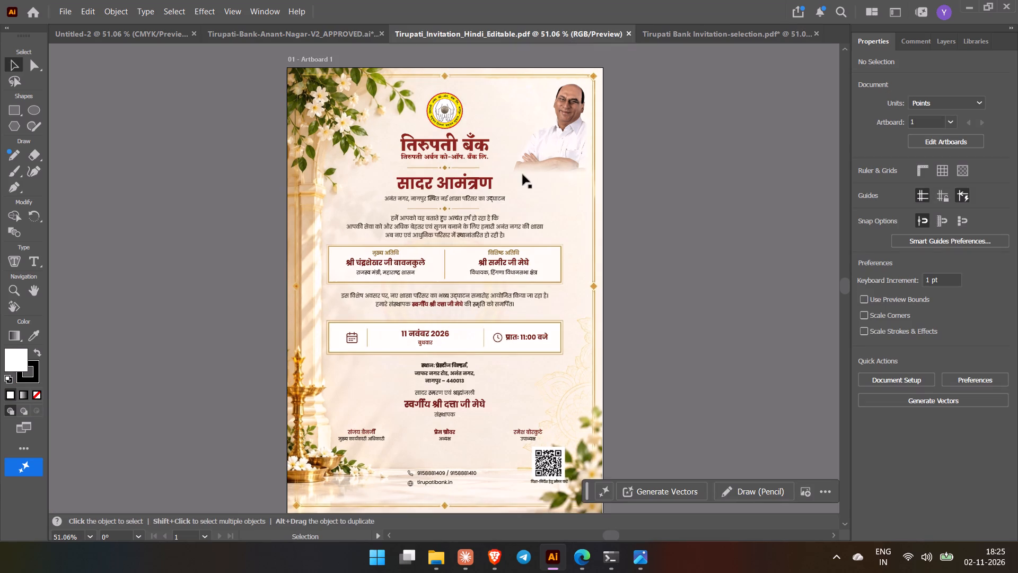
right_click(522, 176)
left_click(678, 141)
key("shift+o")
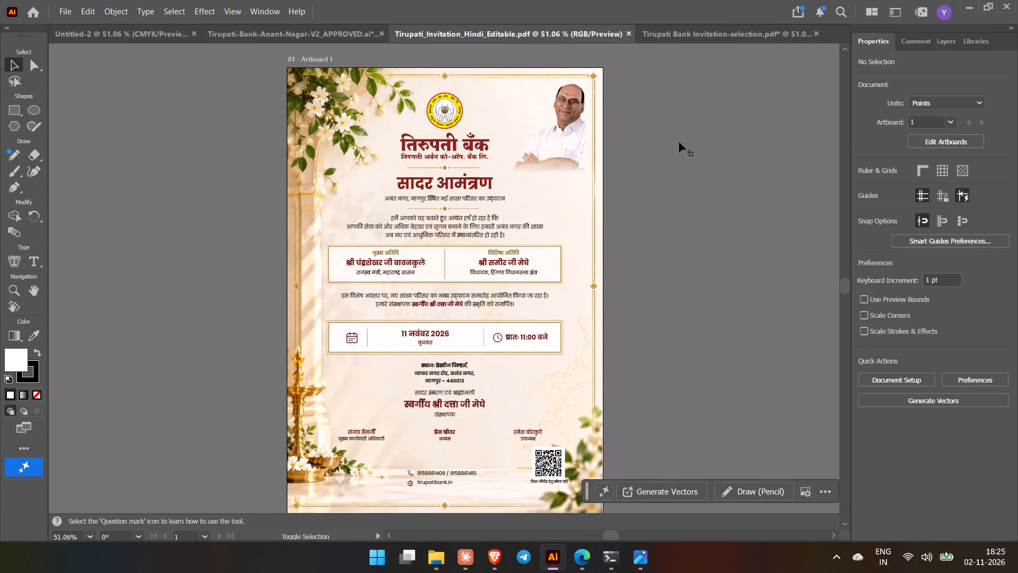
right_click(499, 180)
left_click(551, 206)
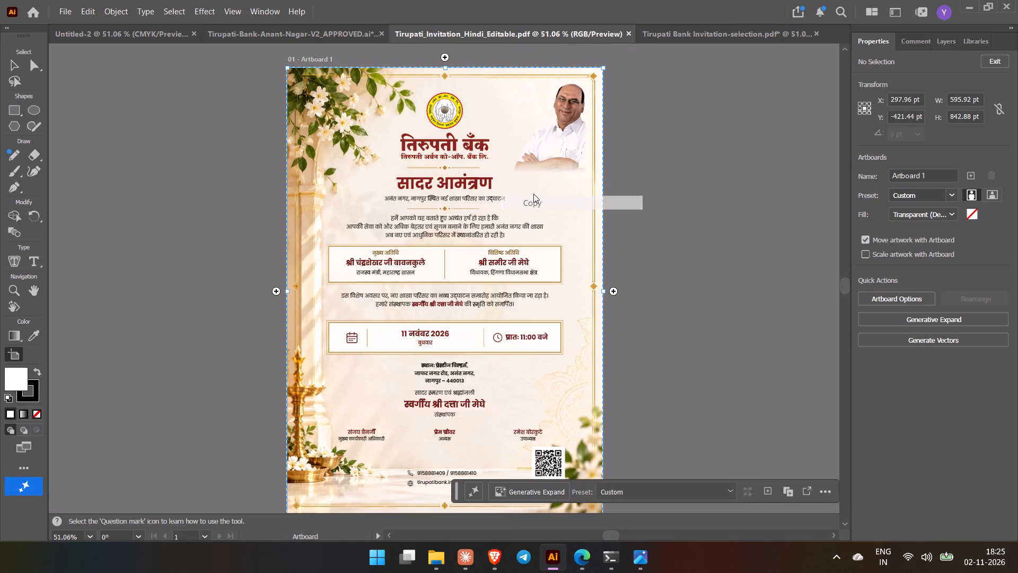
left_click(287, 33)
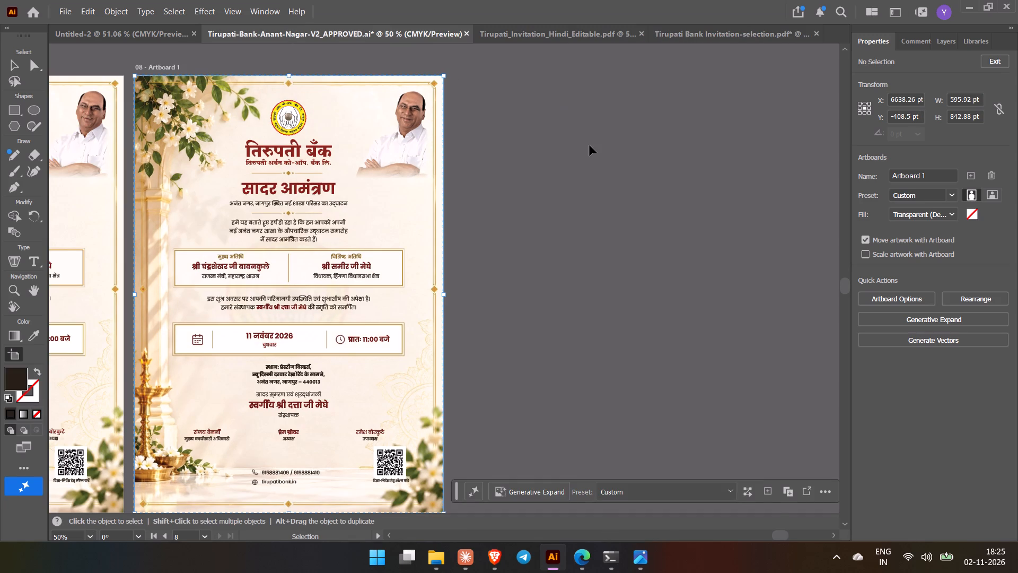
key("ctrl+v")
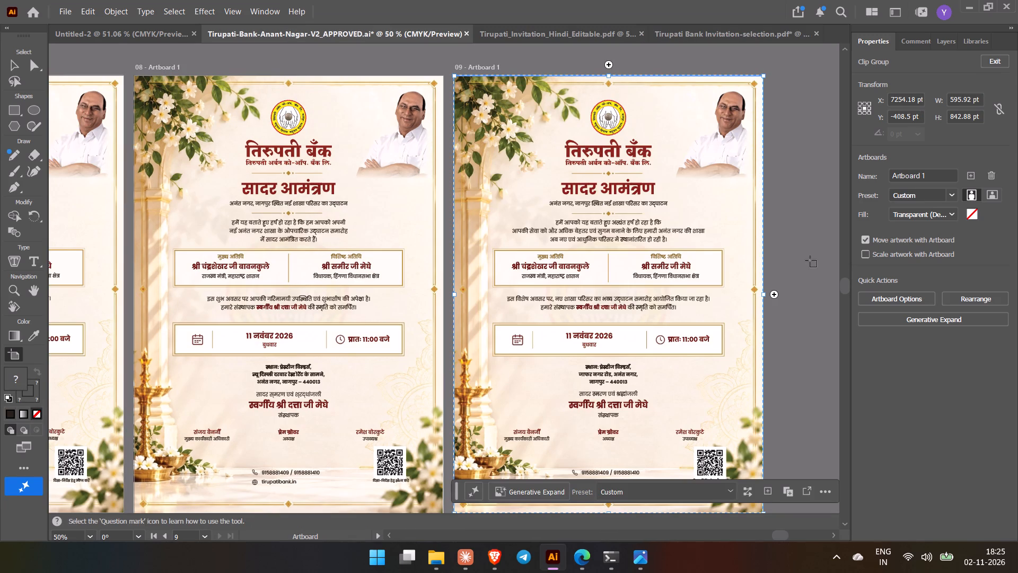
left_click(810, 260)
scroll(801, 272, "down", 3)
key("Escape")
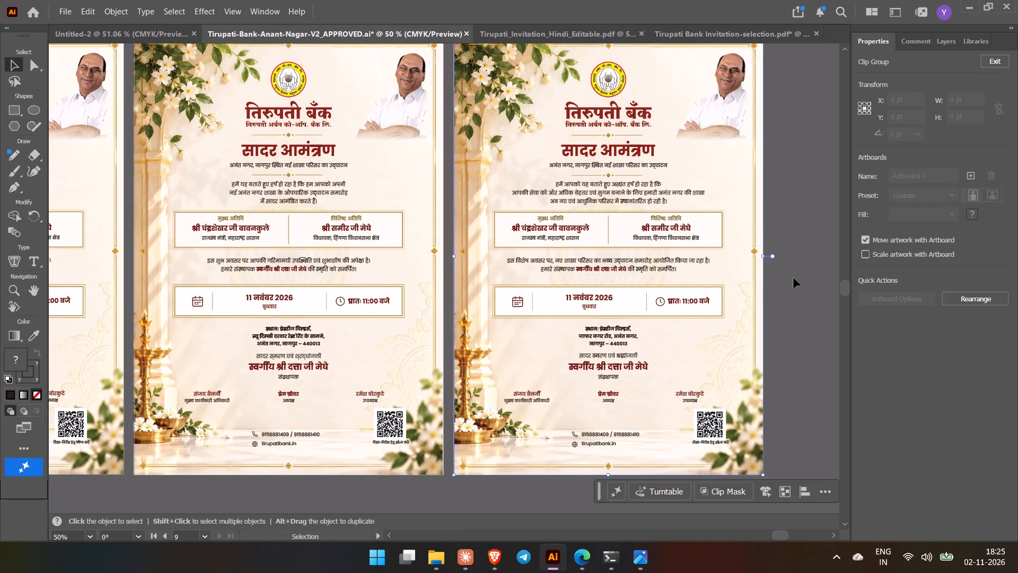
scroll(713, 440, "up", 4)
scroll(703, 446, "down", 3)
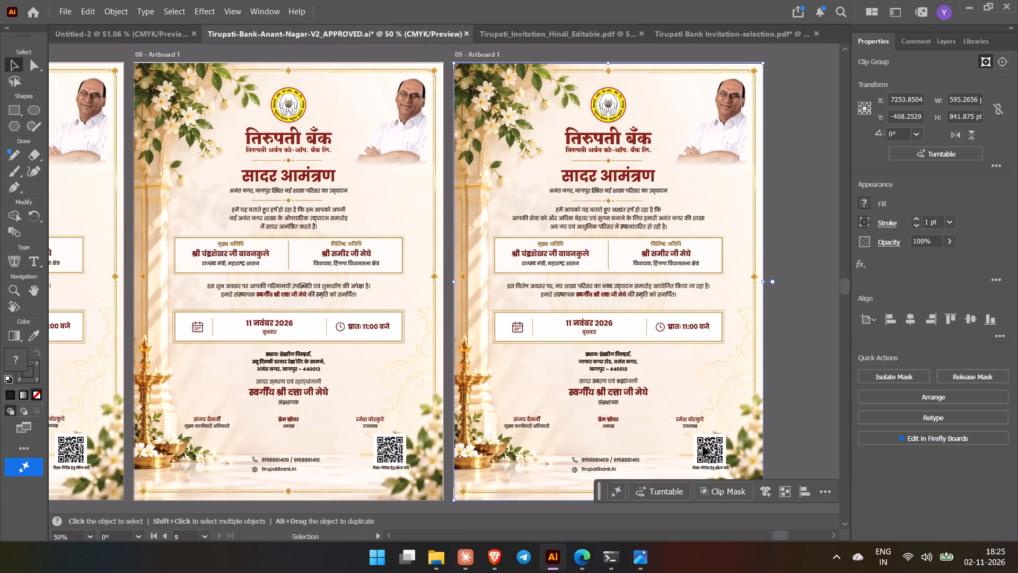
scroll(699, 450, "up", 2)
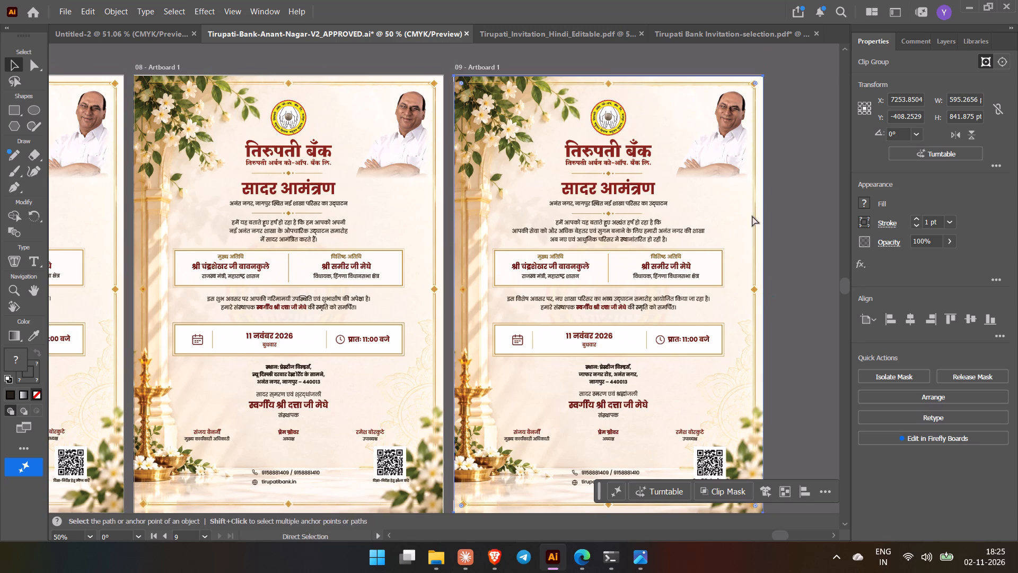
Save Tirupati-Bank-Anant-Nagar-V2_APPROVED.ai.
key("ctrl+s")
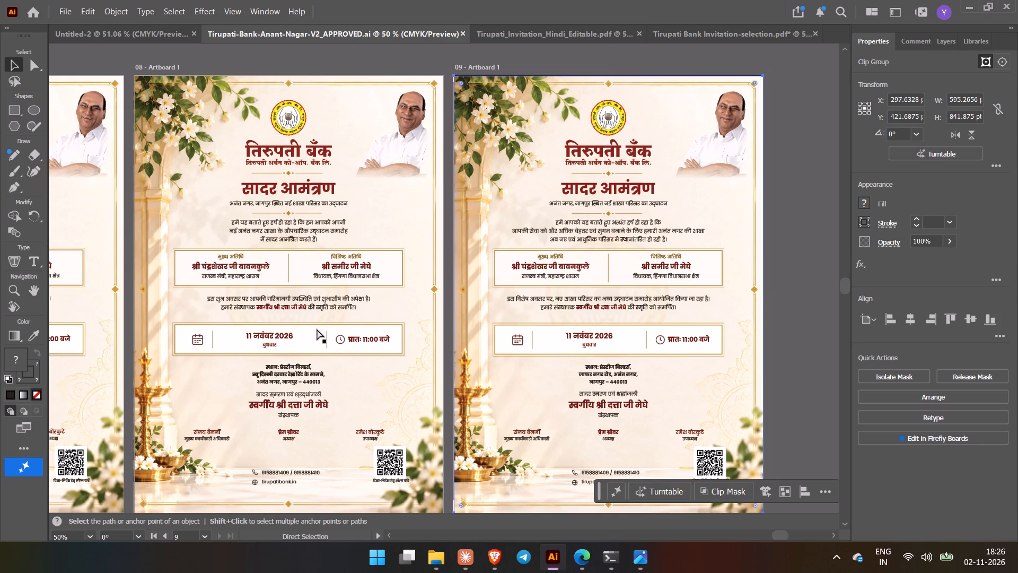
Export only artboard 9 (range 9-9) as an Adobe PDF named Tirupati-Bank-Anant-Nagar-V2_APPROVED in Downloads.
scroll(317, 329, "up", 5, "ctrl")
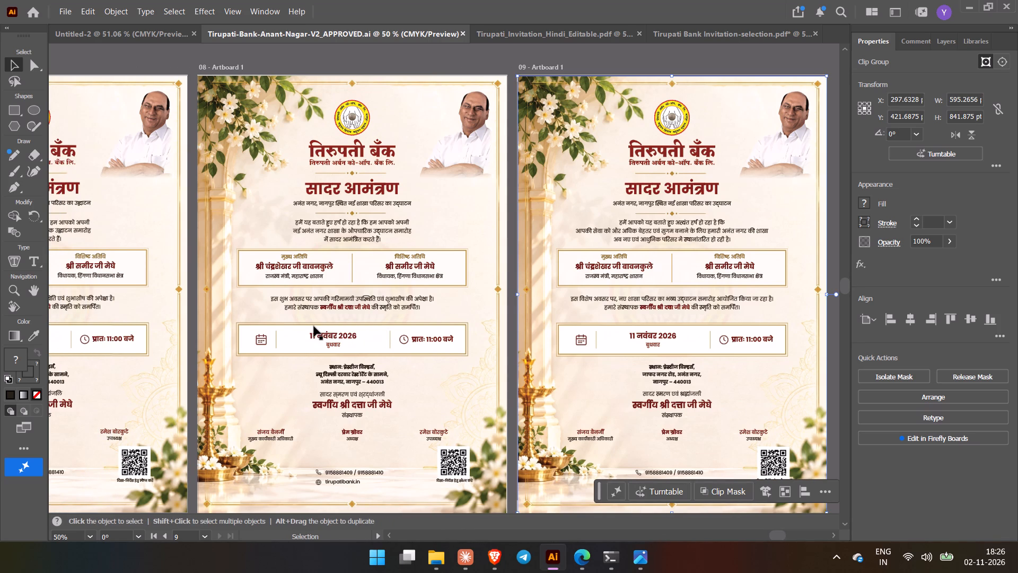
scroll(315, 330, "up", 13, "ctrl")
scroll(311, 334, "down", 1, "ctrl")
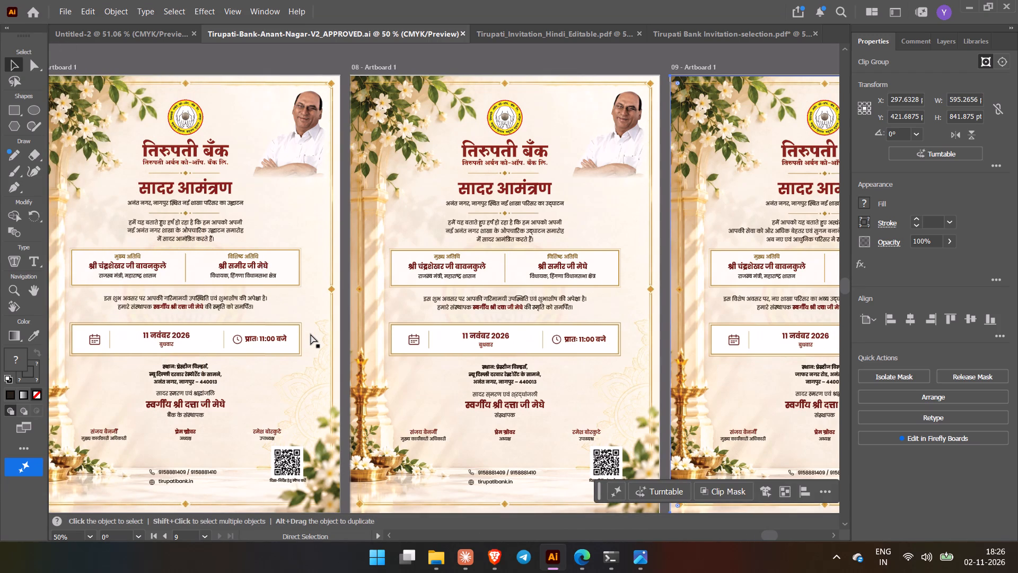
scroll(311, 334, "down", 9, "ctrl")
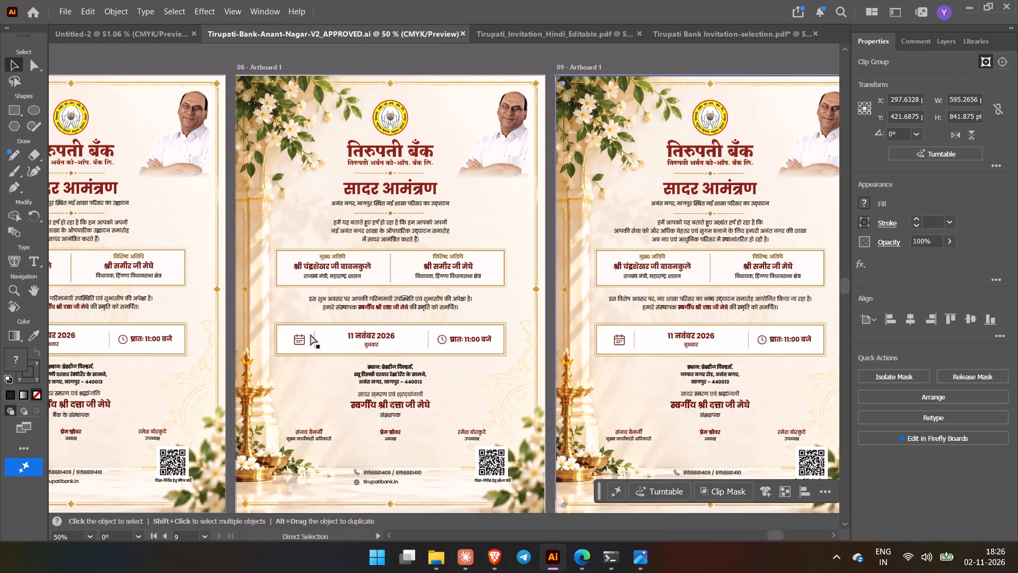
scroll(312, 338, "down", 5, "ctrl")
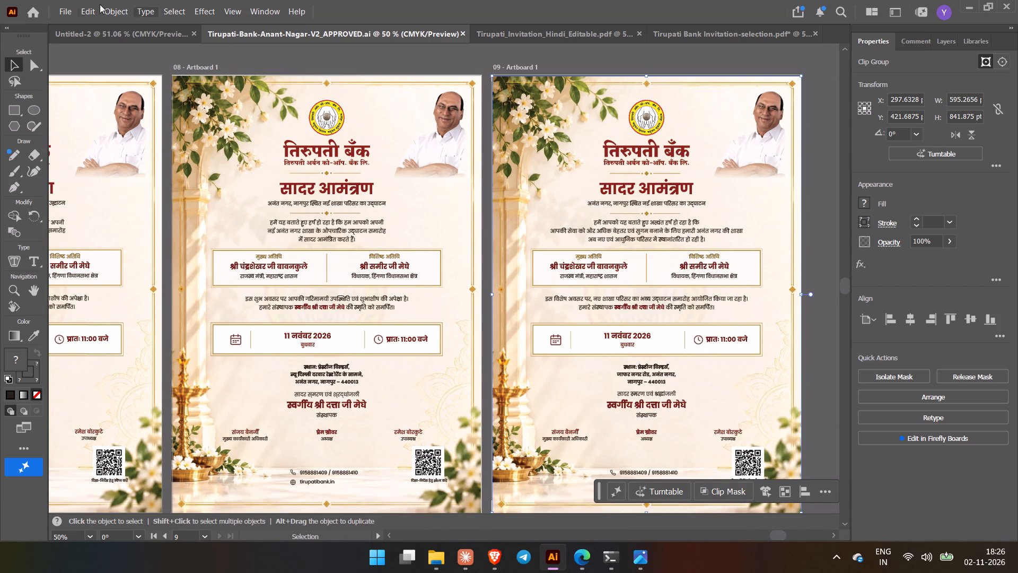
left_click(60, 2)
left_click(182, 288)
left_click(280, 298)
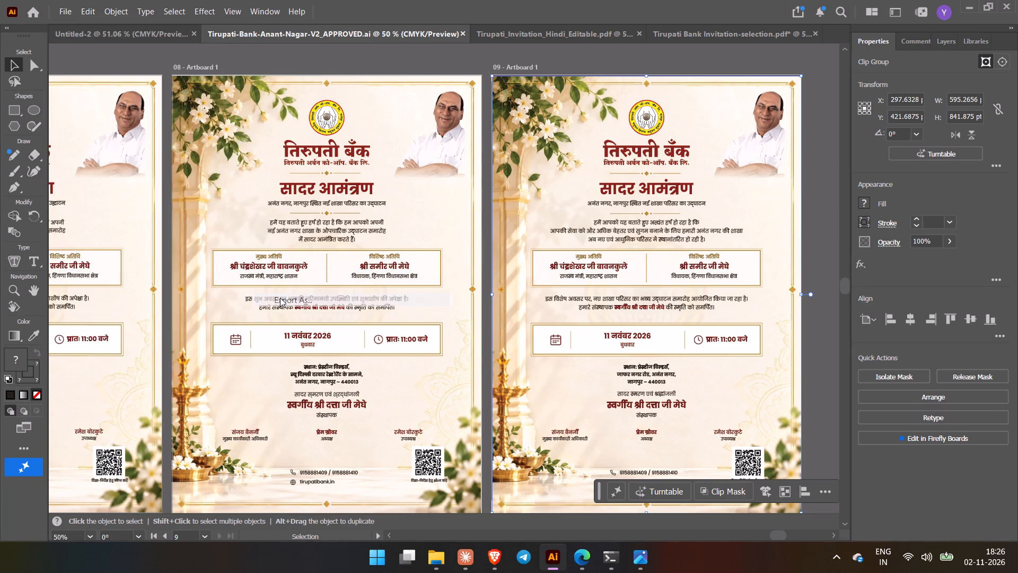
left_click(108, 379)
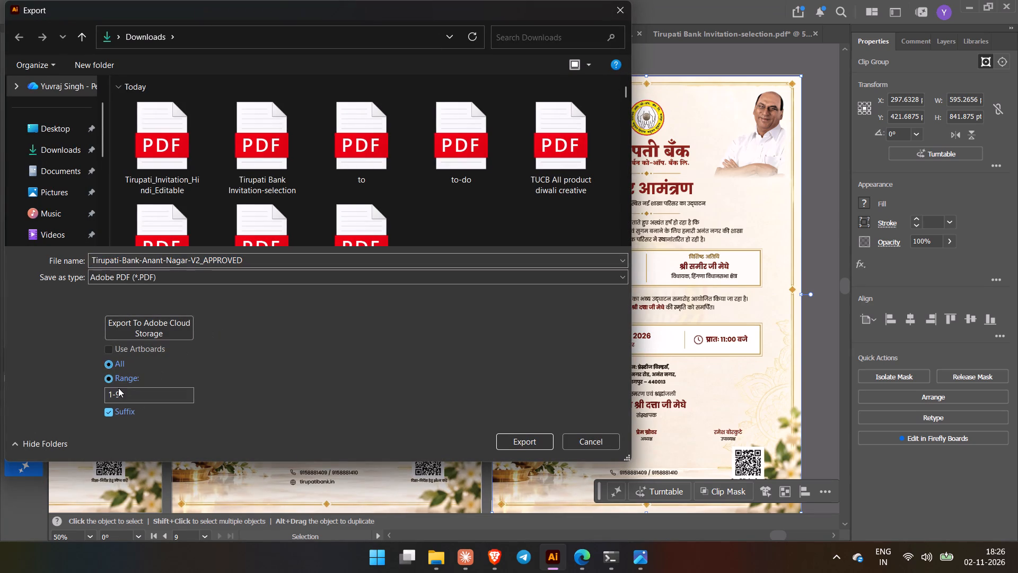
left_click(127, 394)
key("ctrl+a")
type("9-9")
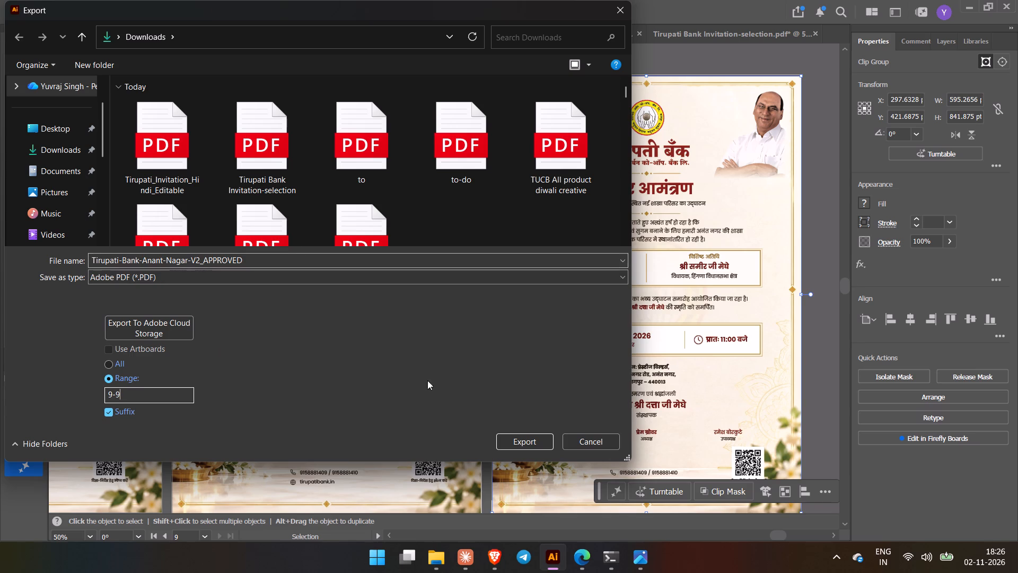
left_click(517, 440)
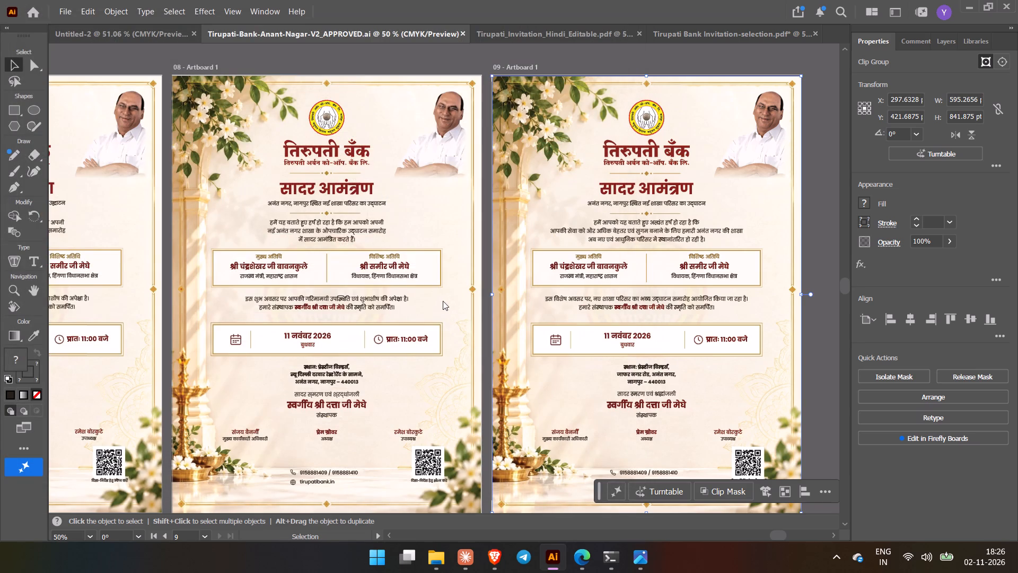
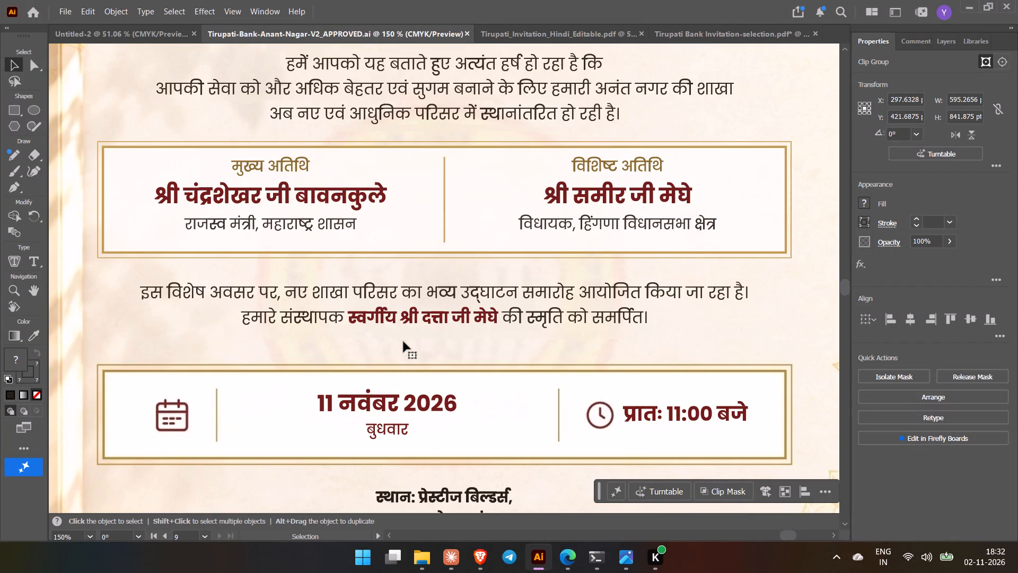
Review the lower half of the Hindi invitation and isolate its clip group to inspect the text pieces of the "सादर स्मरण एवं श्रद्धांजली" line.
scroll(368, 348, "down", 6)
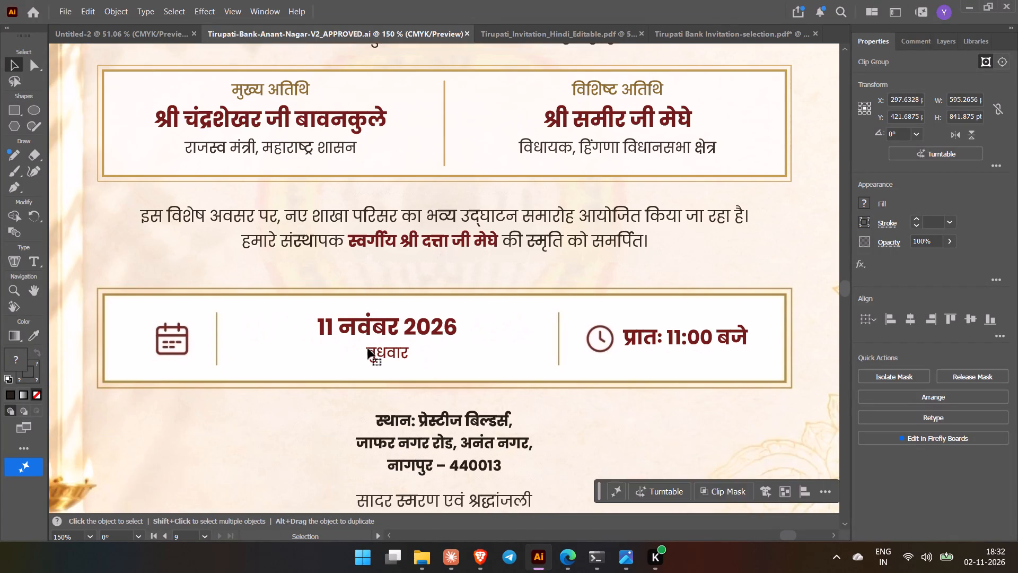
scroll(368, 350, "down", 12)
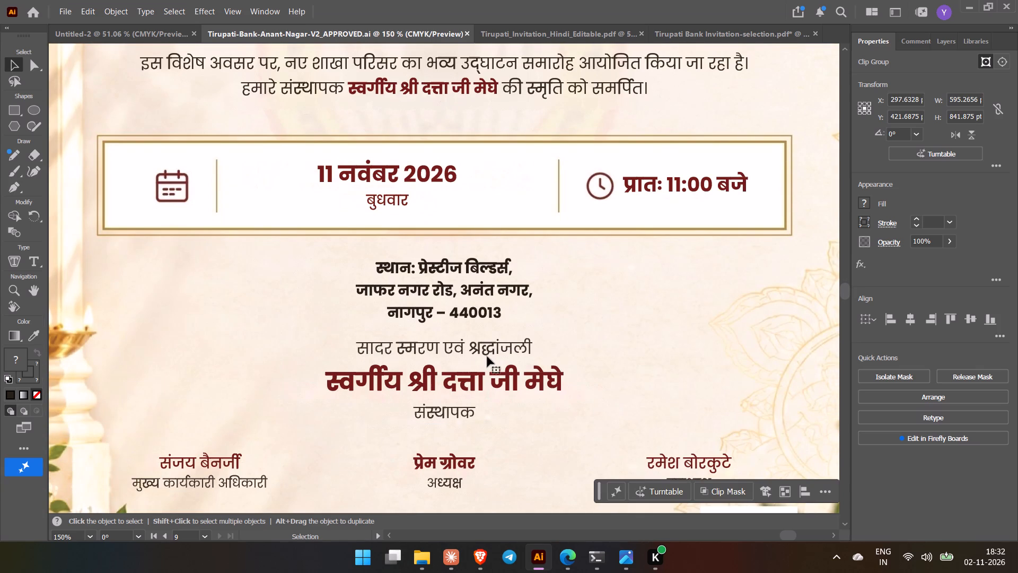
triple_click(490, 349)
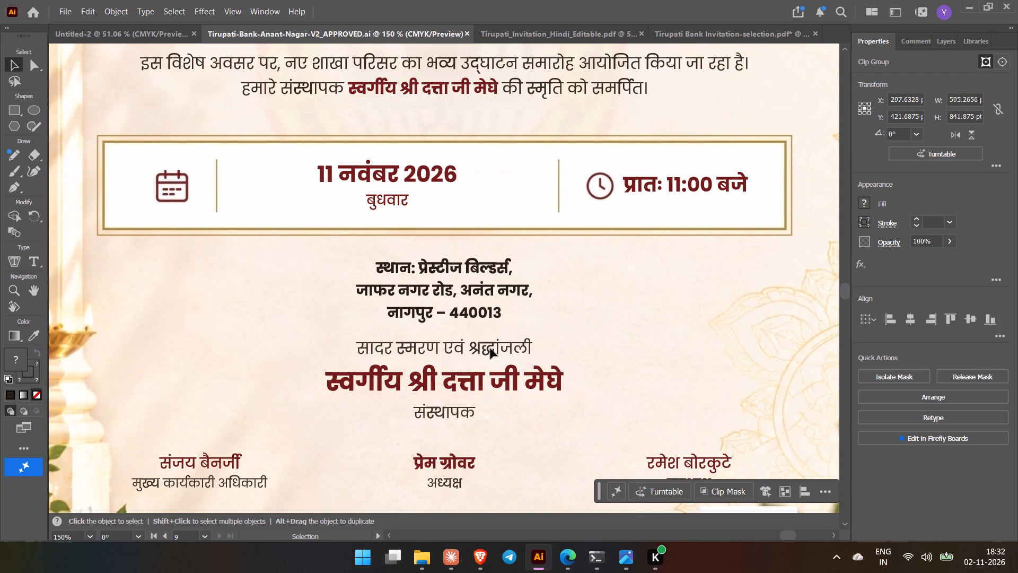
double_click(490, 349)
double_click(494, 350)
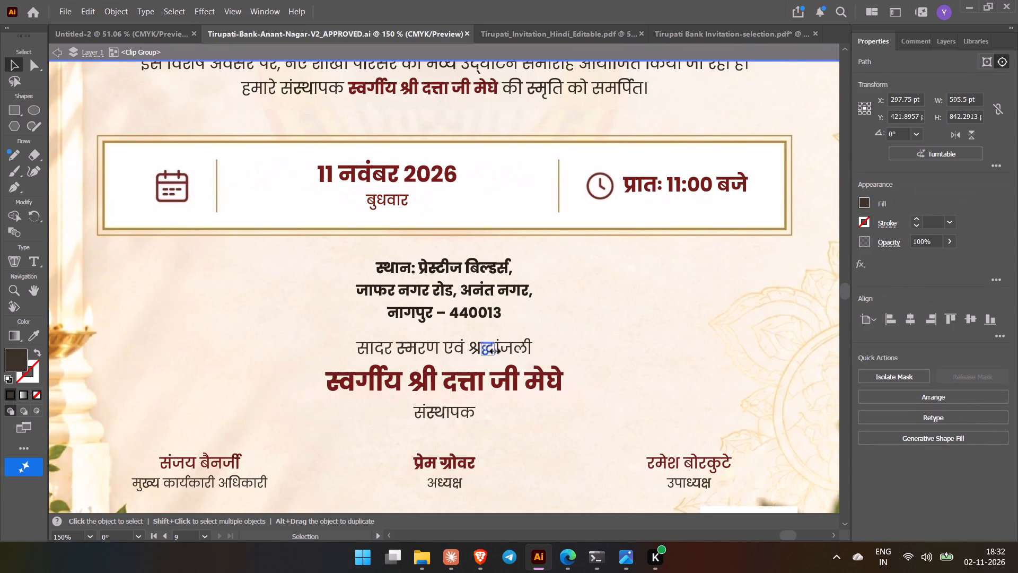
left_click(515, 350)
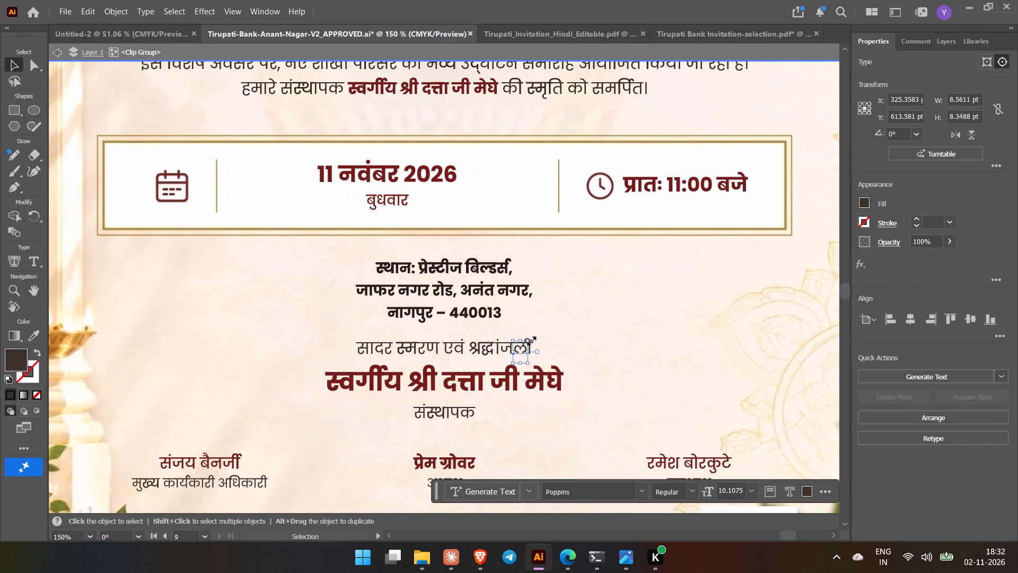
left_click(556, 333)
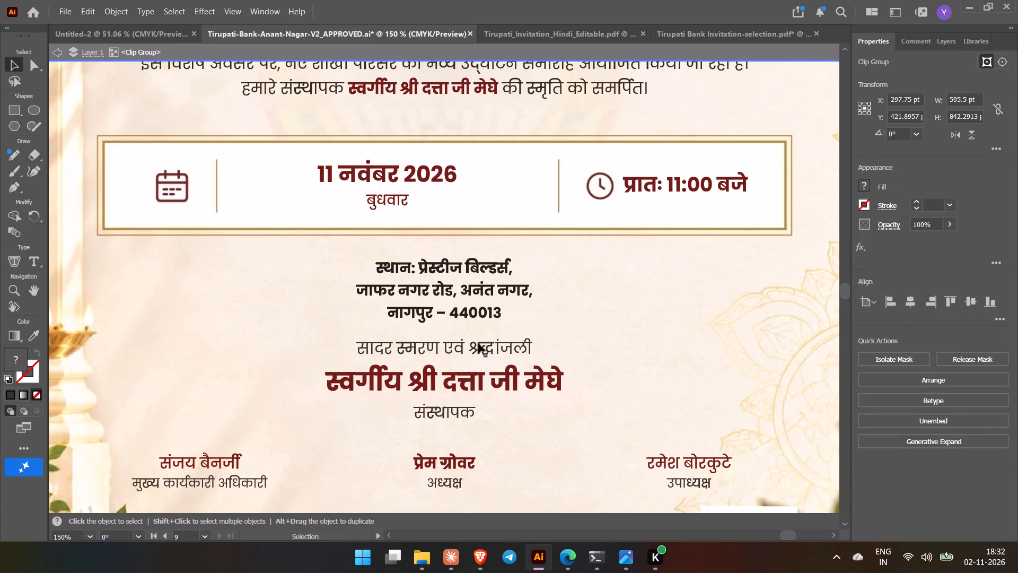